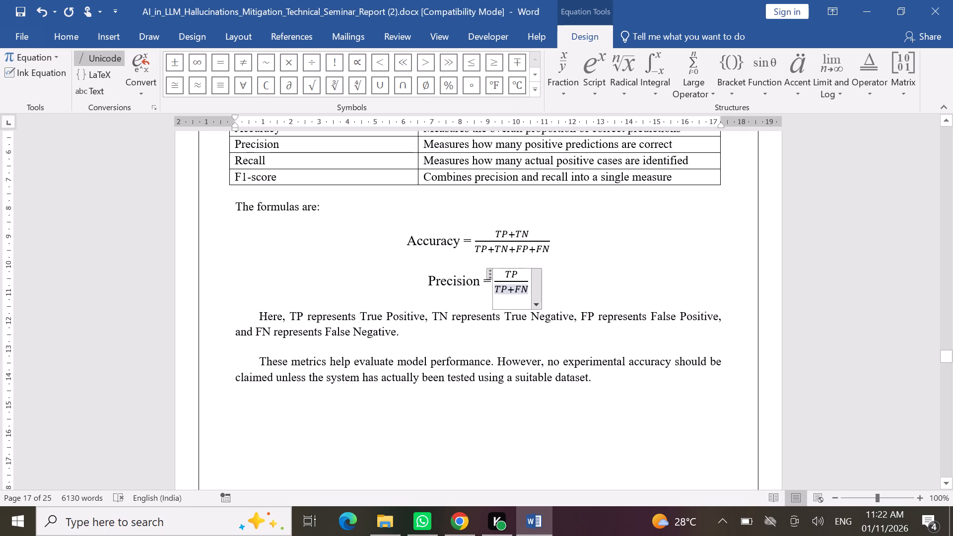
{"action": "key", "text": "BackSpace"}
{"action": "key", "text": "shift+p"}
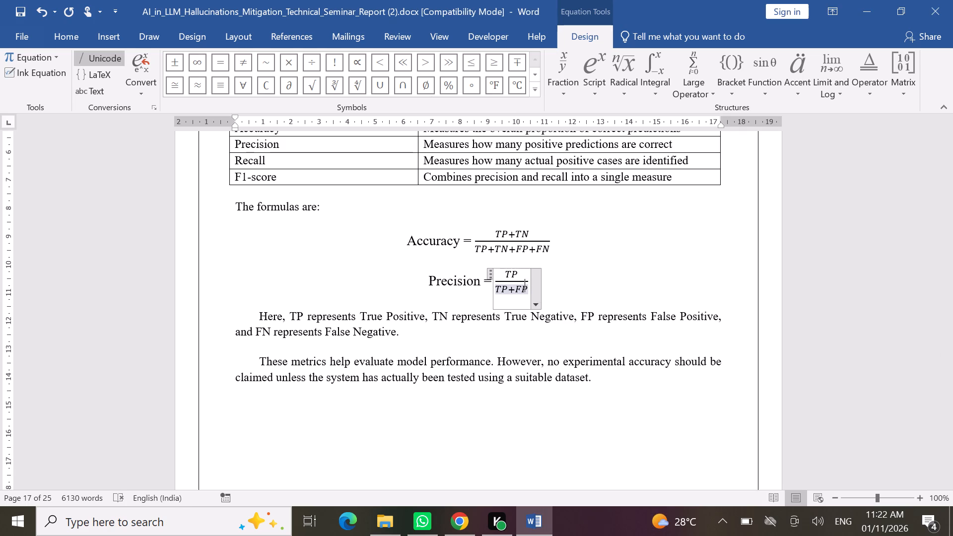
{"action": "key", "text": "Right"}
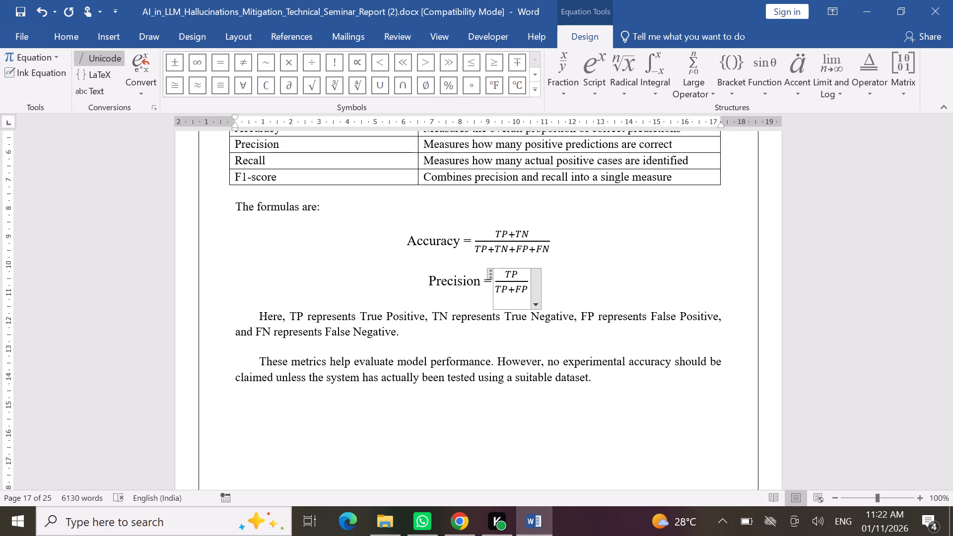
Start a new line below the Precision formula and enter "Recall =", following the ChatGPT source.
{"action": "key", "text": "Return"}
{"action": "key", "text": "alt+Tab"}
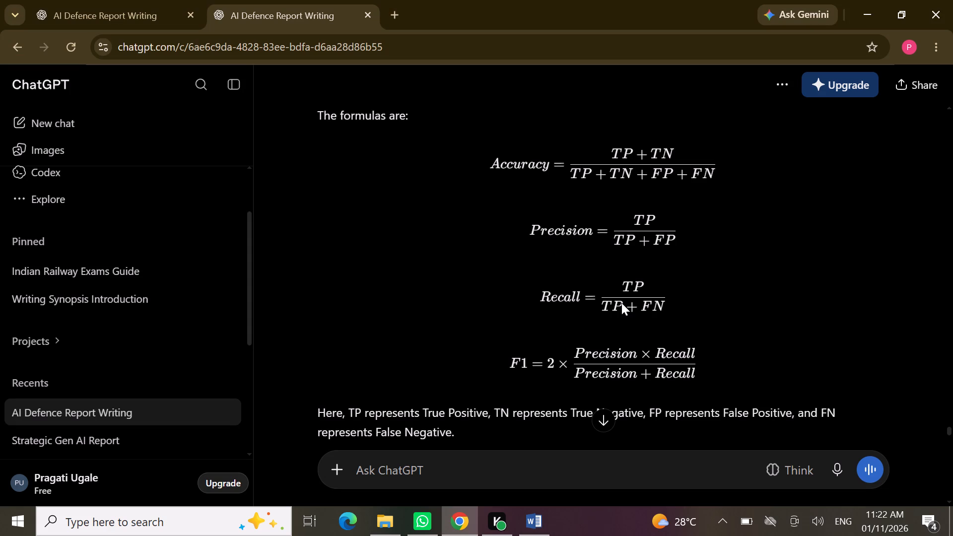
{"action": "key", "text": "alt+Tab"}
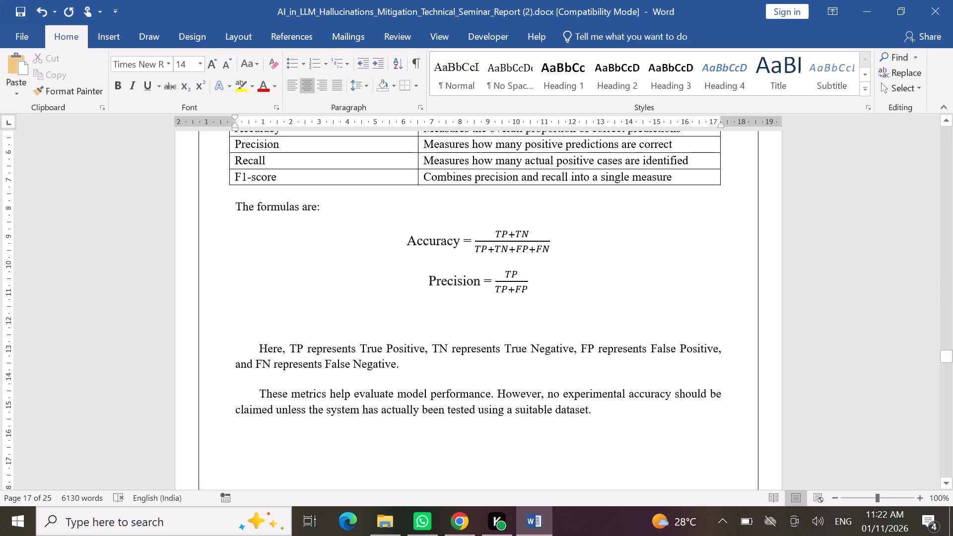
{"action": "type", "text": "Recall"}
{"action": "key", "text": "space"}
{"action": "type", "text": "="}
{"action": "key", "text": "space"}
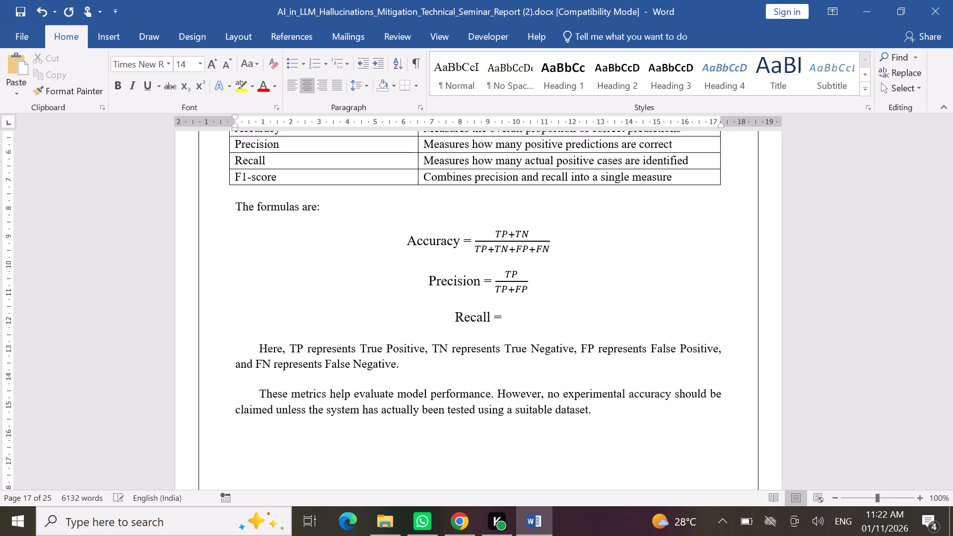
Insert an equation after "Recall =" as a stacked fraction with numerator TP and denominator TP+FN, checking against ChatGPT.
{"action": "left_click", "coordinate": [116, 35]}
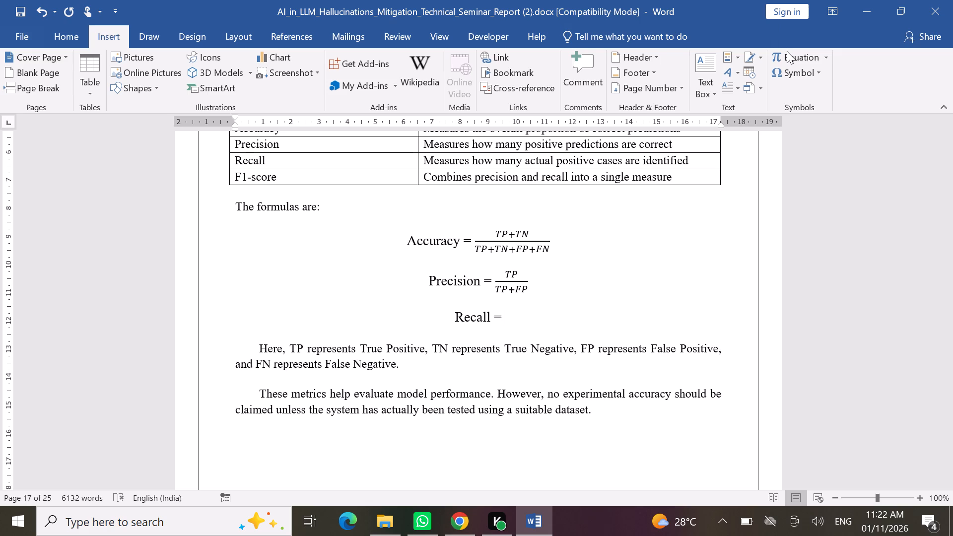
{"action": "left_click", "coordinate": [787, 51]}
{"action": "left_click", "coordinate": [561, 56]}
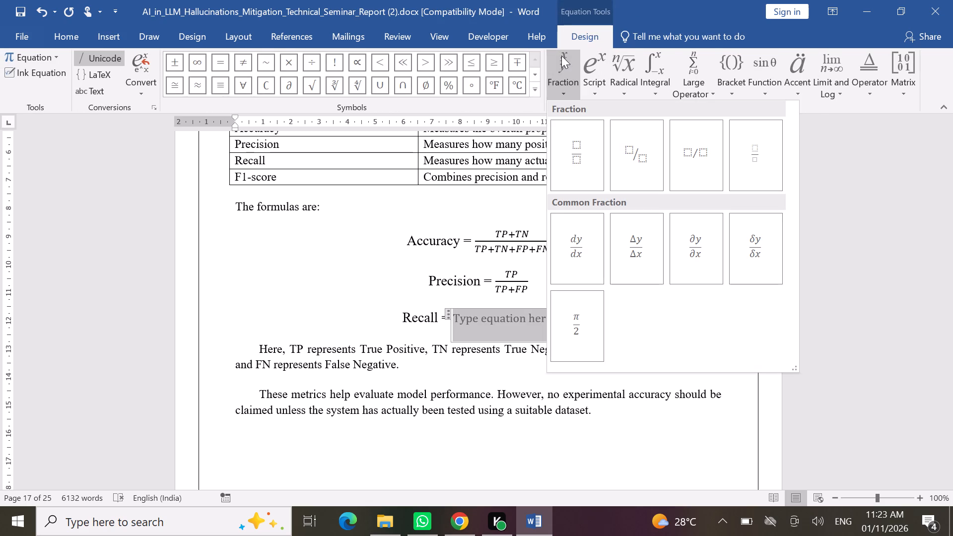
{"action": "left_click", "coordinate": [563, 163]}
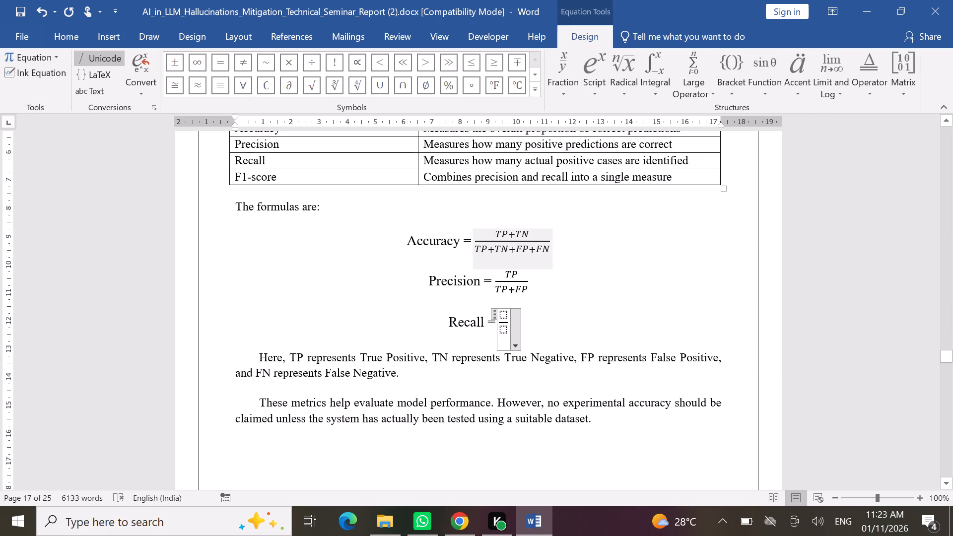
{"action": "left_click", "coordinate": [504, 314]}
{"action": "key", "text": "alt+Tab"}
{"action": "key", "text": "alt+Tab"}
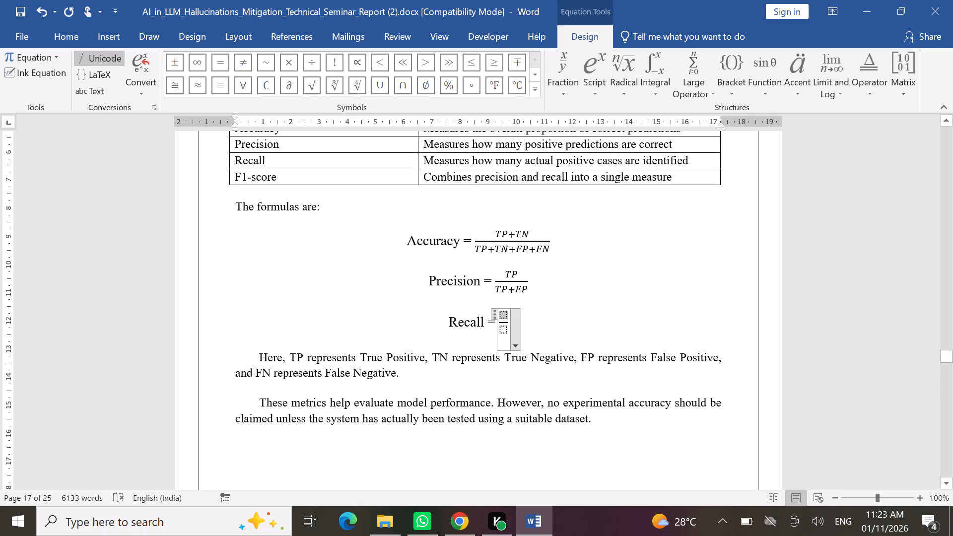
{"action": "type", "text": "TP"}
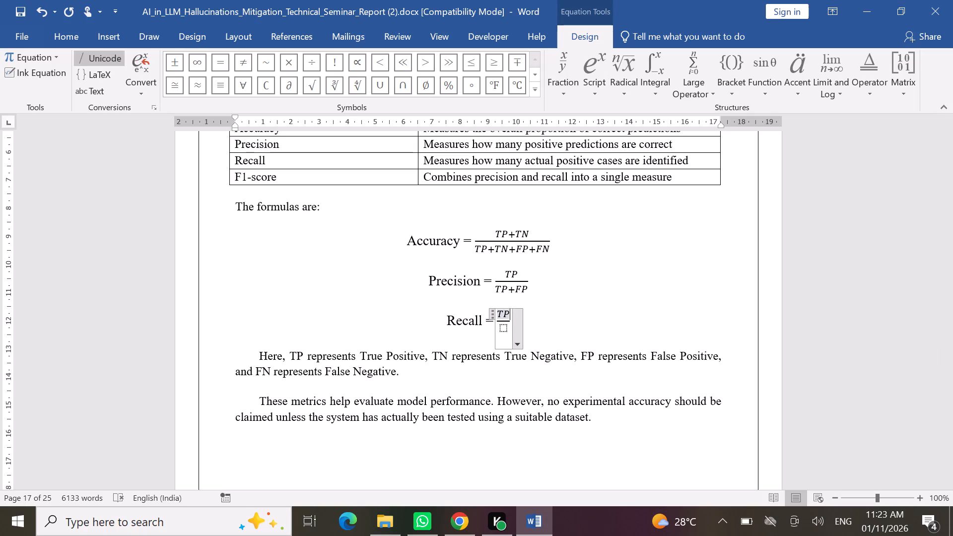
{"action": "key", "text": "Down"}
{"action": "key", "text": "alt+Tab"}
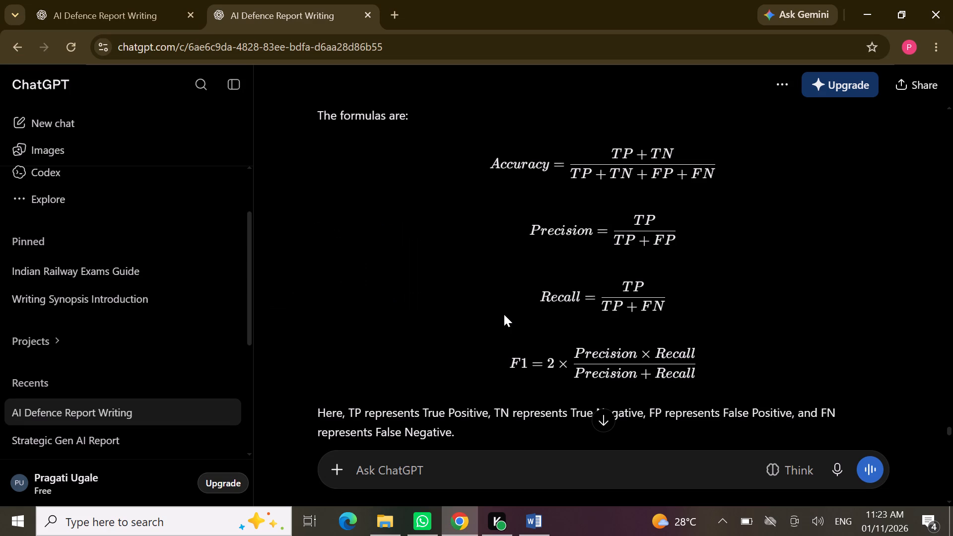
{"action": "key", "text": "alt+Tab"}
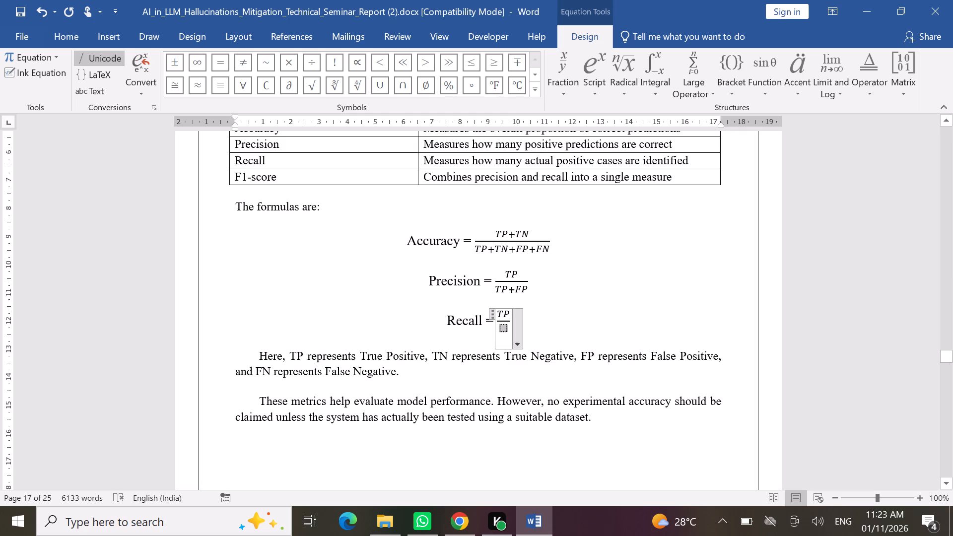
{"action": "type", "text": "TP+FN"}
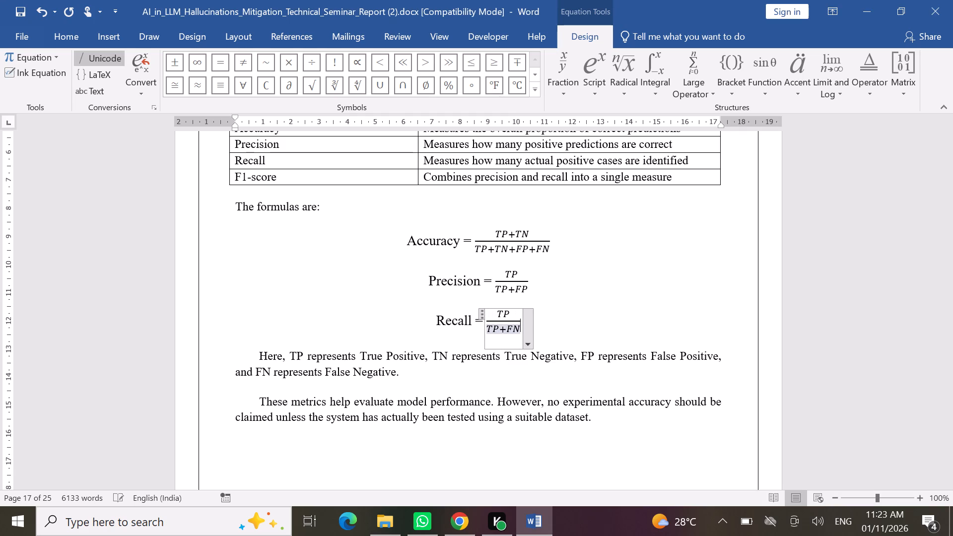
{"action": "left_click", "coordinate": [565, 337]}
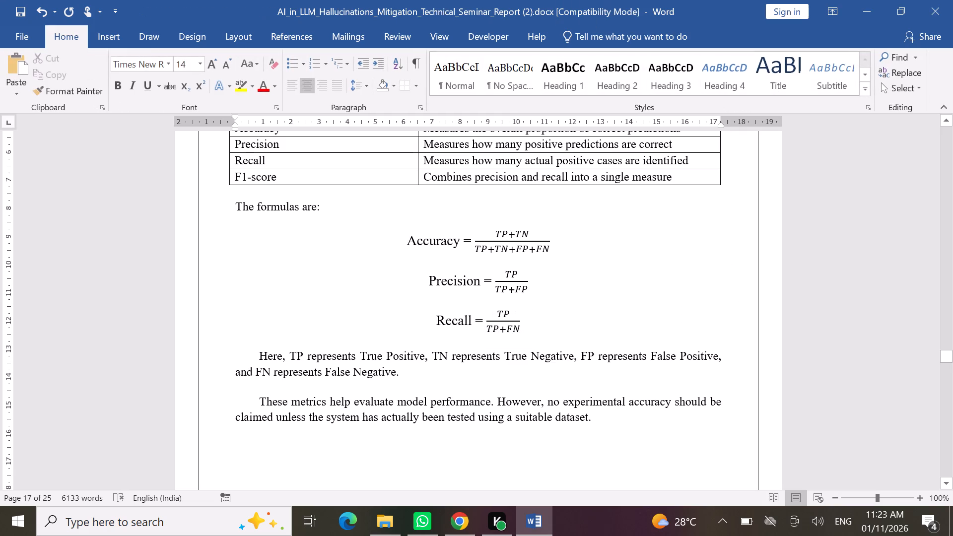
Start a new line below the Recall formula and enter "F1=", following the ChatGPT source.
{"action": "key", "text": "Return"}
{"action": "key", "text": "alt+Tab"}
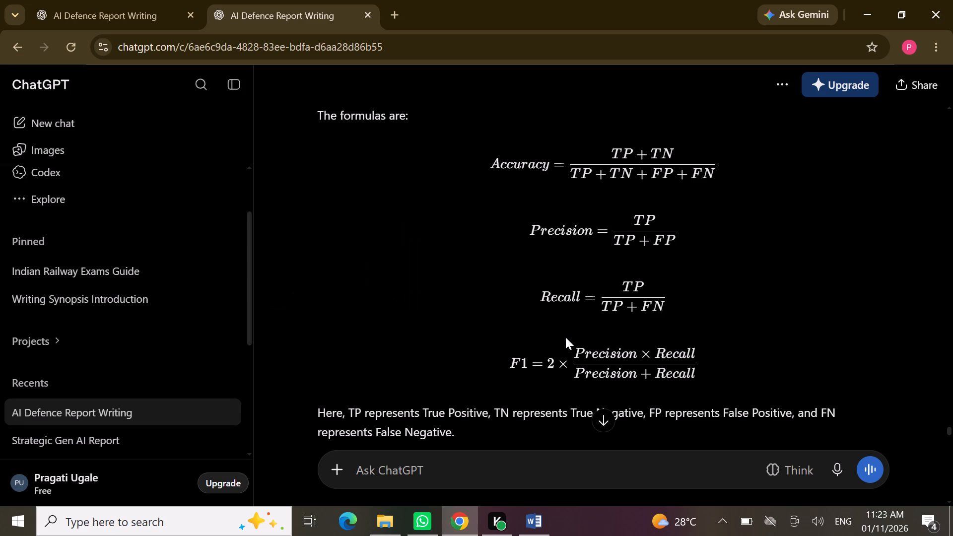
{"action": "key", "text": "alt+Tab"}
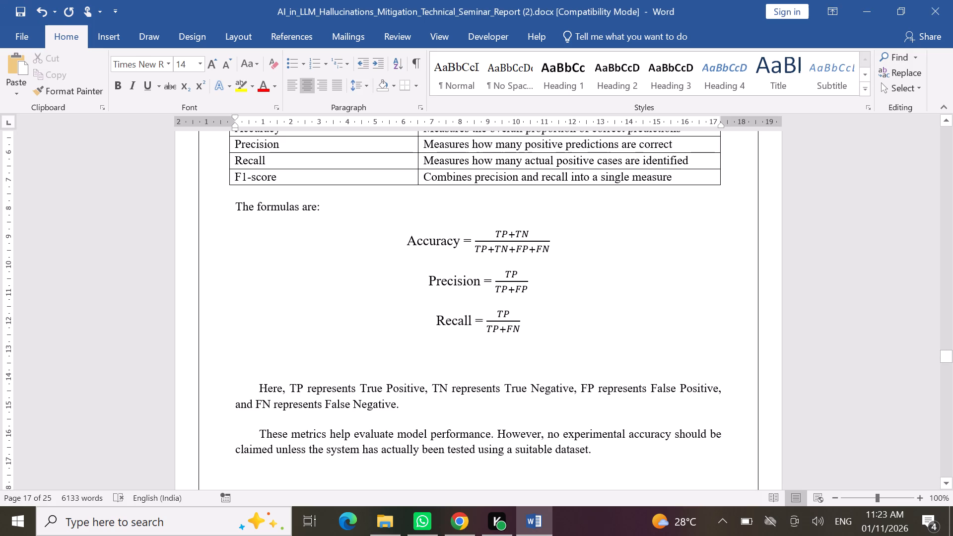
{"action": "type", "text": "F1"}
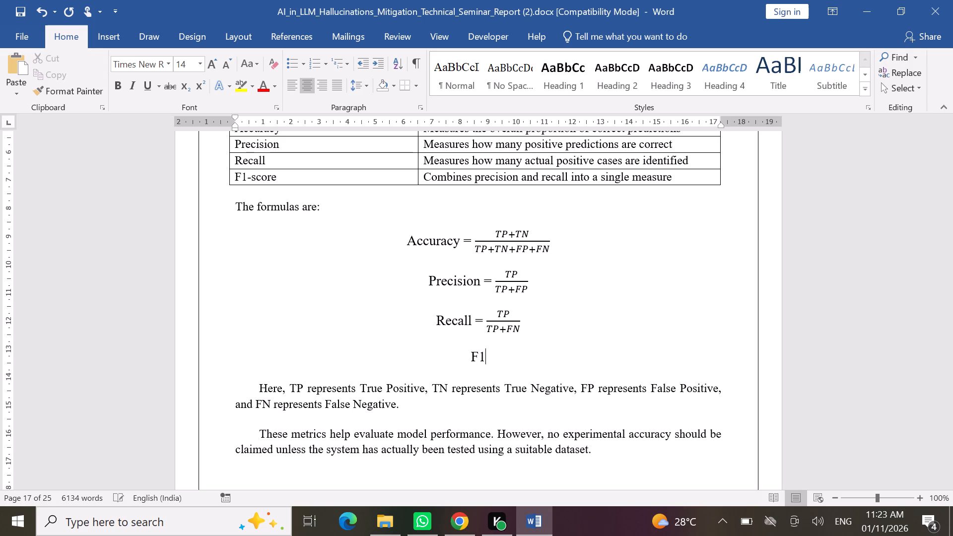
{"action": "type", "text": "="}
{"action": "key", "text": "space"}
Add the factor "2 X" after "F1=" as in the ChatGPT formula, with a space on each side of the X.
{"action": "key", "text": "alt+Tab"}
{"action": "key", "text": "alt+Tab"}
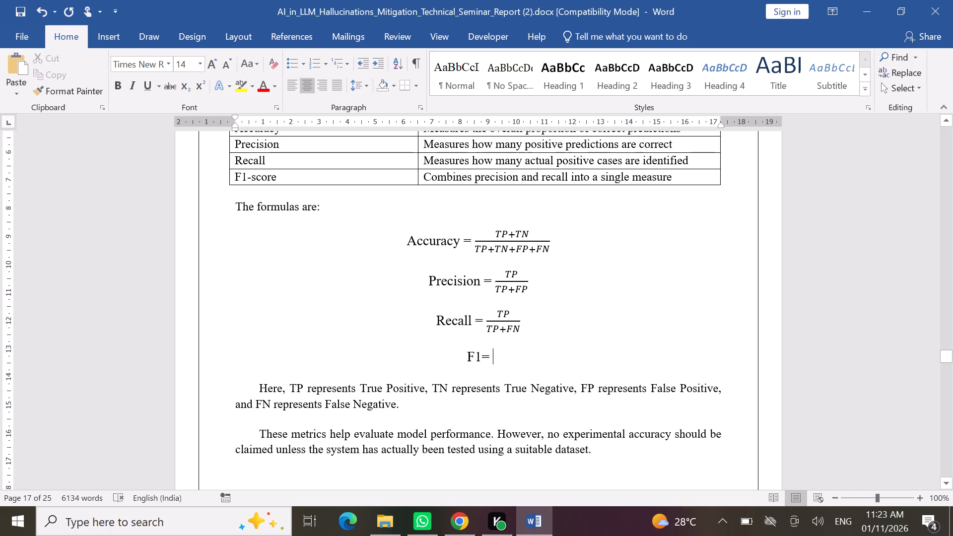
{"action": "key", "text": "2"}
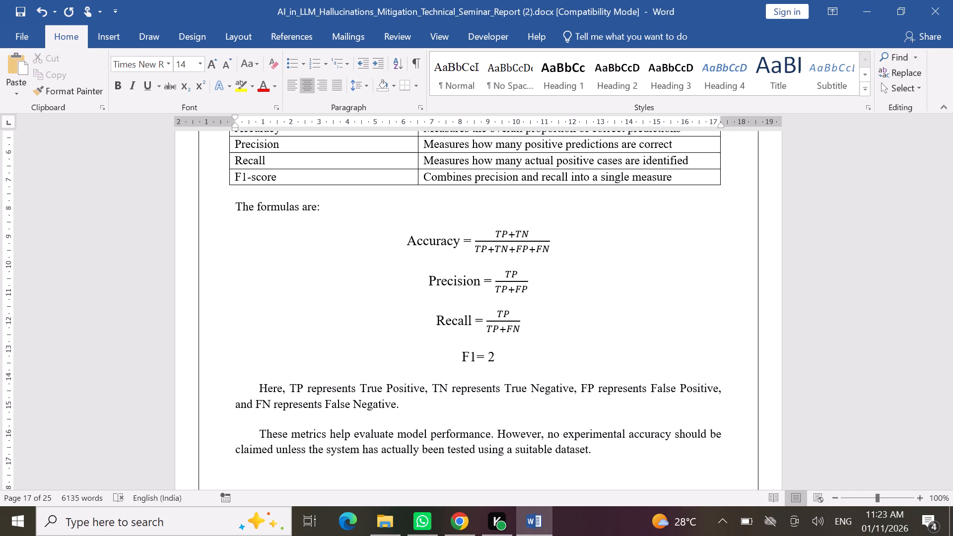
{"action": "key", "text": "x"}
{"action": "key", "text": "BackSpace"}
{"action": "key", "text": "shift+x"}
{"action": "key", "text": "alt+Tab"}
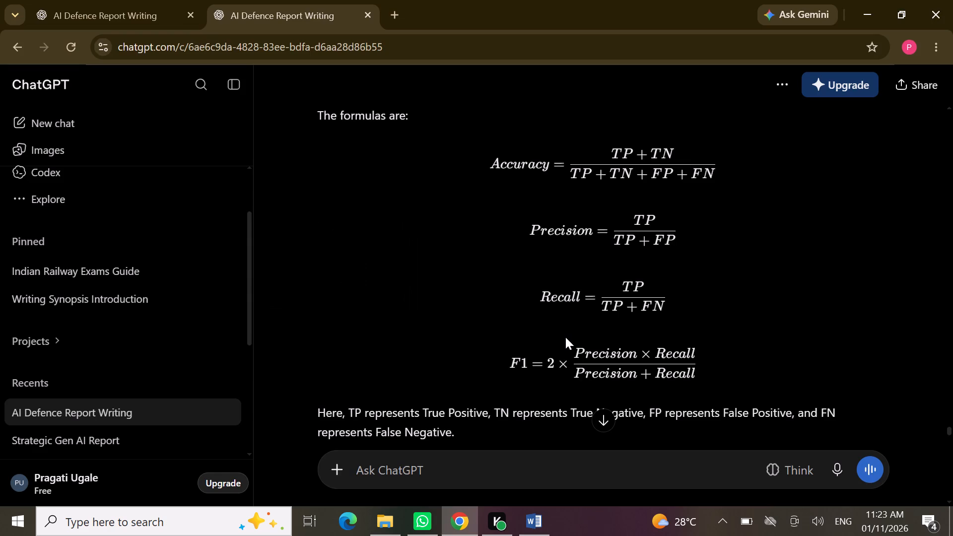
{"action": "key", "text": "alt+Tab"}
{"action": "key", "text": "space"}
{"action": "key", "text": "Left"}
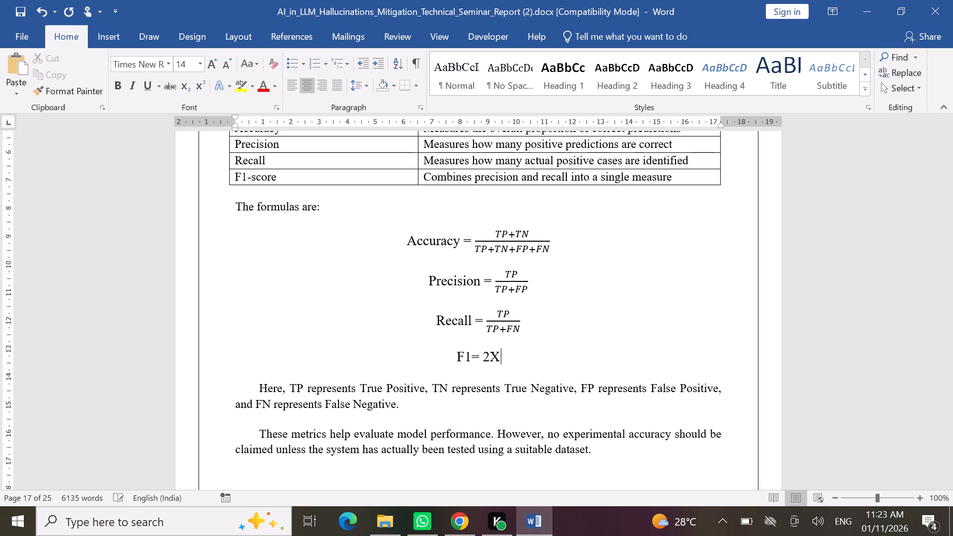
{"action": "key", "text": "Left"}
{"action": "key", "text": "space"}
{"action": "key", "text": "Right"}
{"action": "key", "text": "Right"}
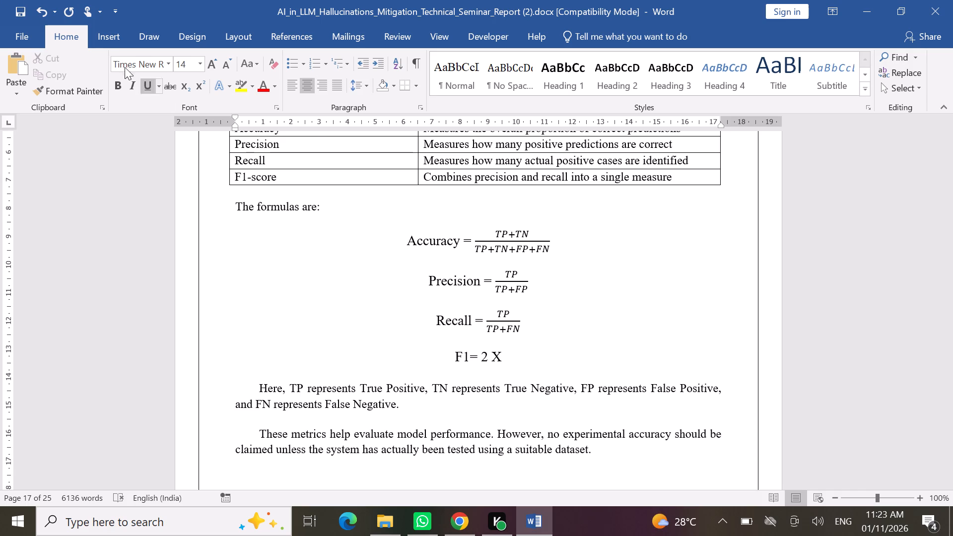
Insert an equation after "F1= 2 X" as a stacked fraction with numerator Precision*Recall, checking against the ChatGPT formula.
{"action": "left_click", "coordinate": [104, 43]}
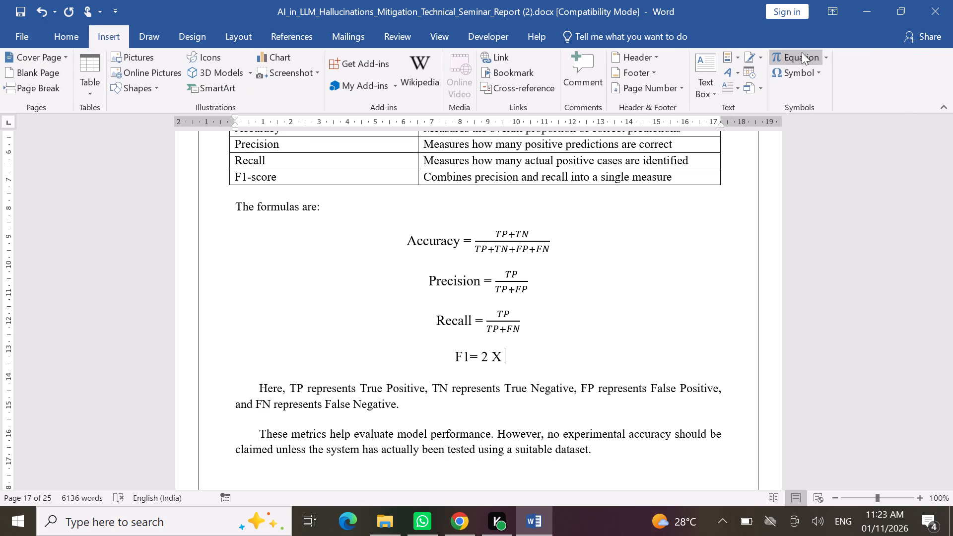
{"action": "left_click", "coordinate": [797, 55]}
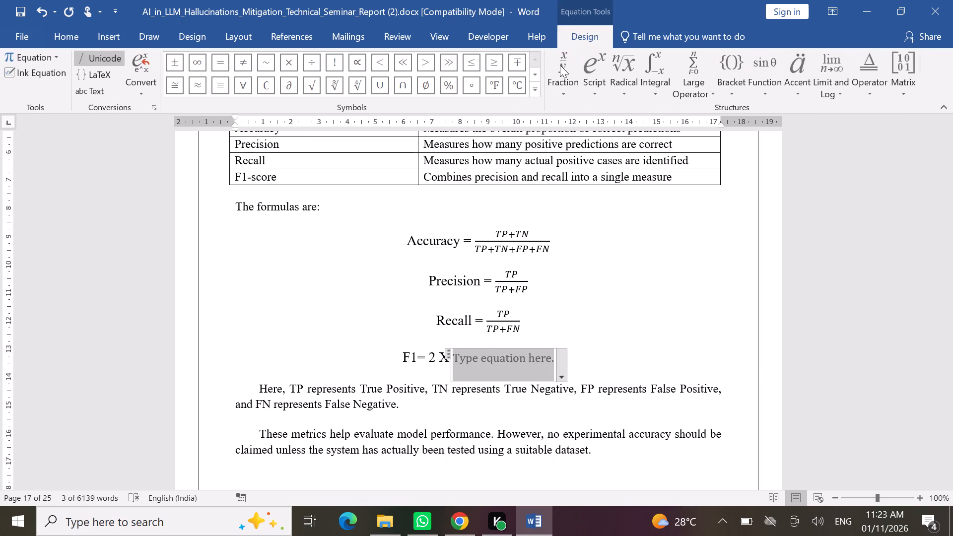
{"action": "left_click", "coordinate": [560, 65]}
{"action": "left_click", "coordinate": [569, 175]}
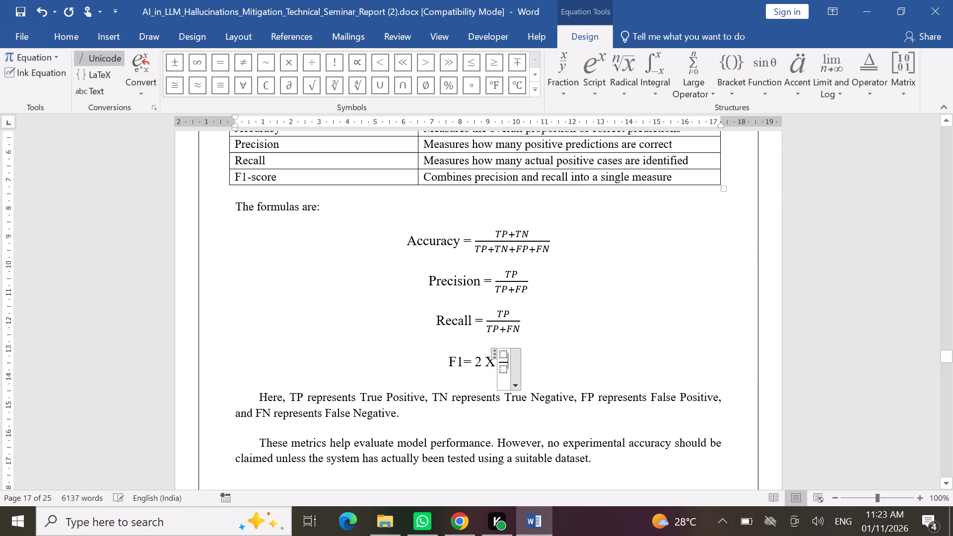
{"action": "left_click", "coordinate": [506, 354]}
{"action": "key", "text": "alt+Tab"}
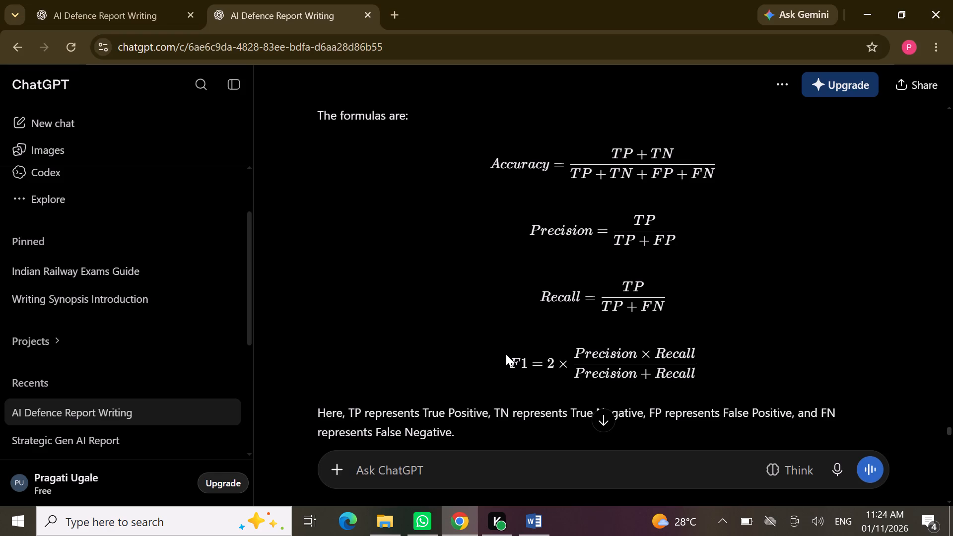
{"action": "key", "text": "alt+Tab"}
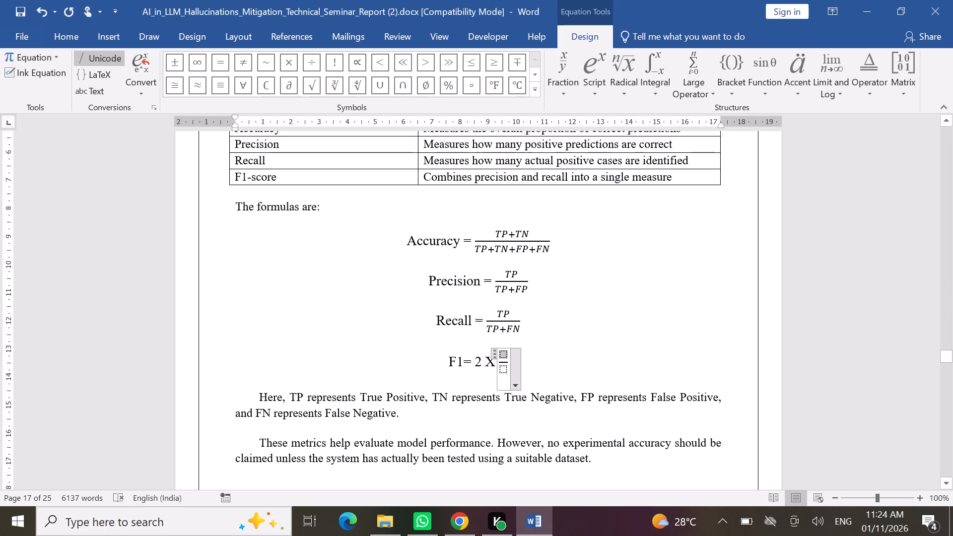
{"action": "type", "text": "Prec"}
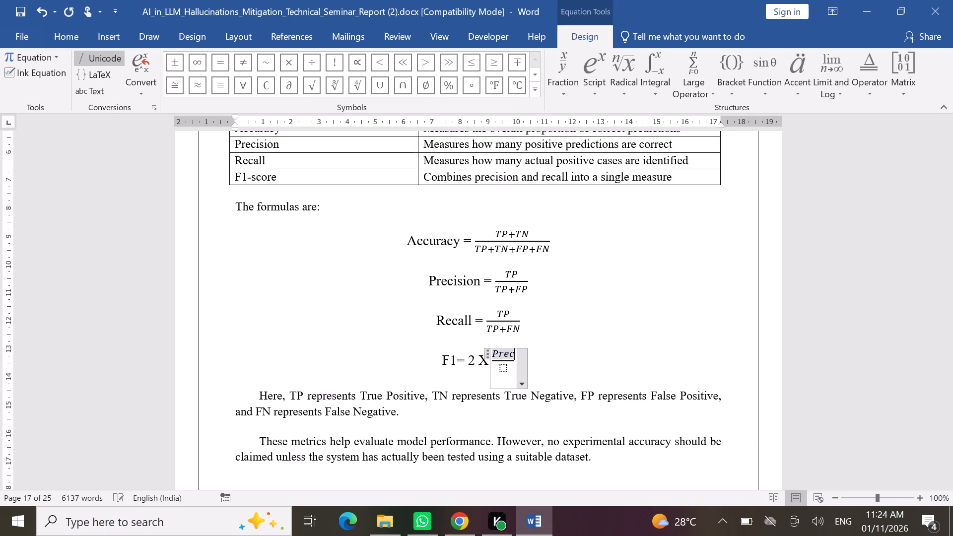
{"action": "key", "text": "i"}
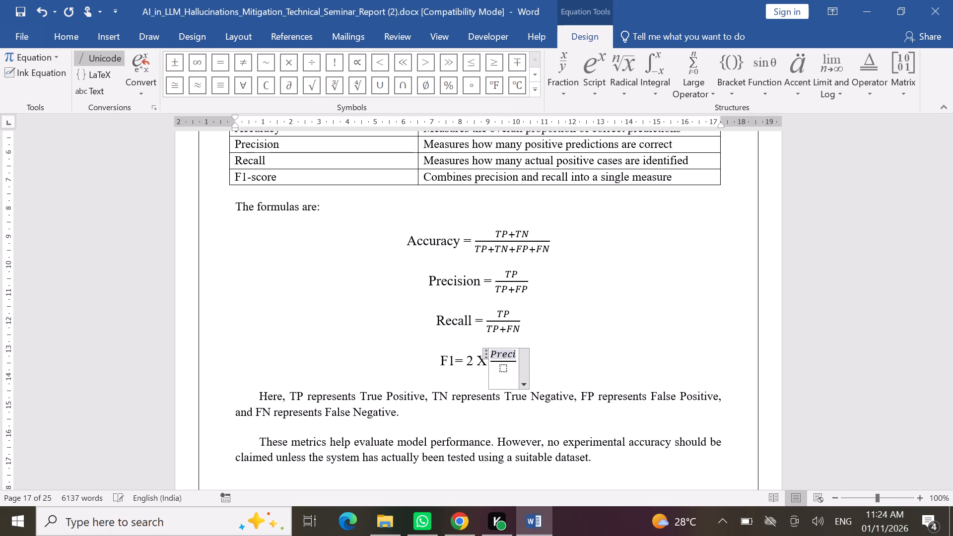
{"action": "type", "text": "sion"}
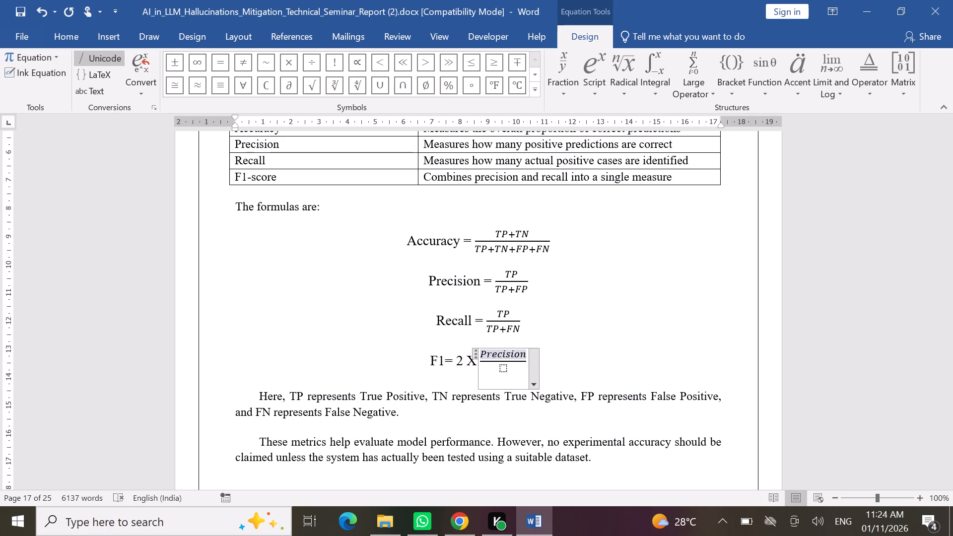
{"action": "key", "text": "8"}
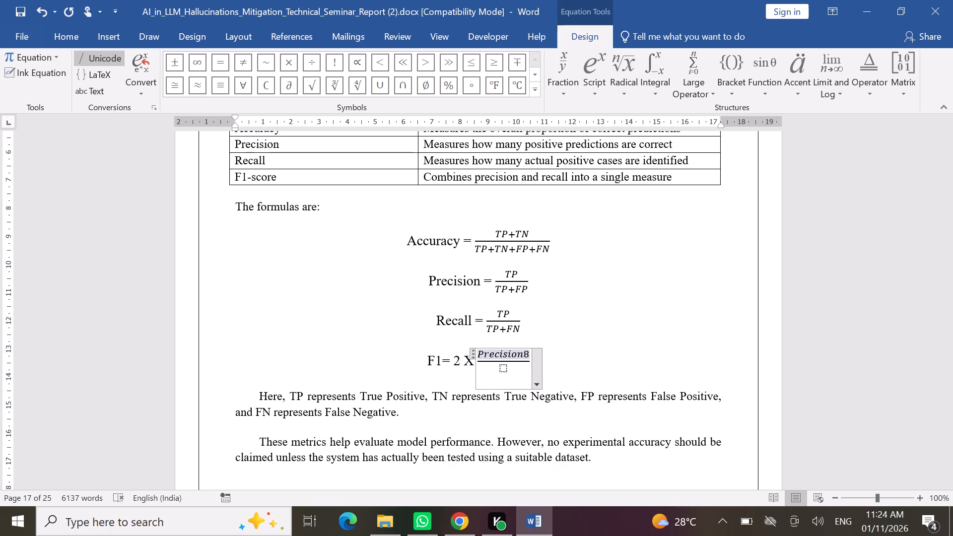
{"action": "key", "text": "BackSpace"}
{"action": "key", "text": "shift+asterisk"}
{"action": "type", "text": "Recall"}
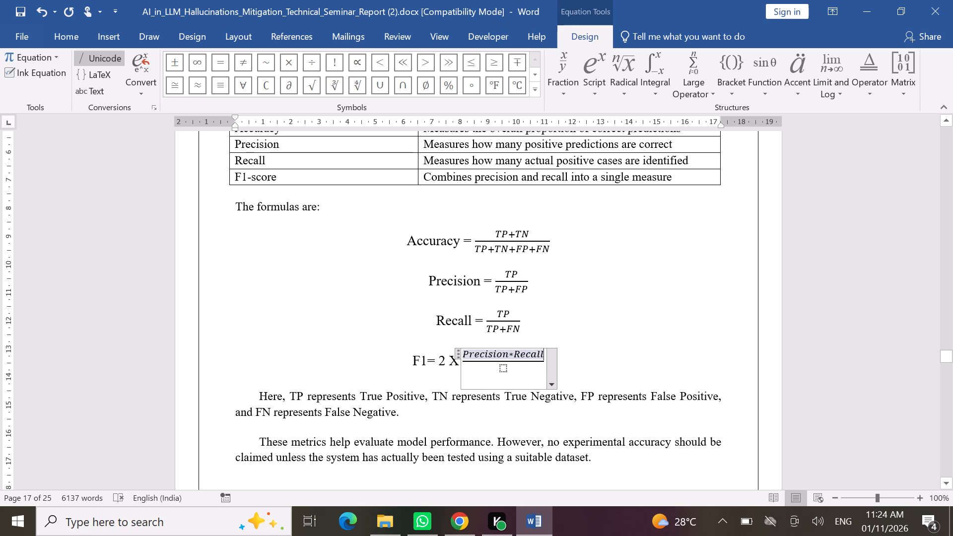
Fill the F1 fraction's denominator with "Preision+Recall", checking against the ChatGPT formula, and leave the equation.
{"action": "left_click", "coordinate": [499, 367]}
{"action": "key", "text": "alt+Tab"}
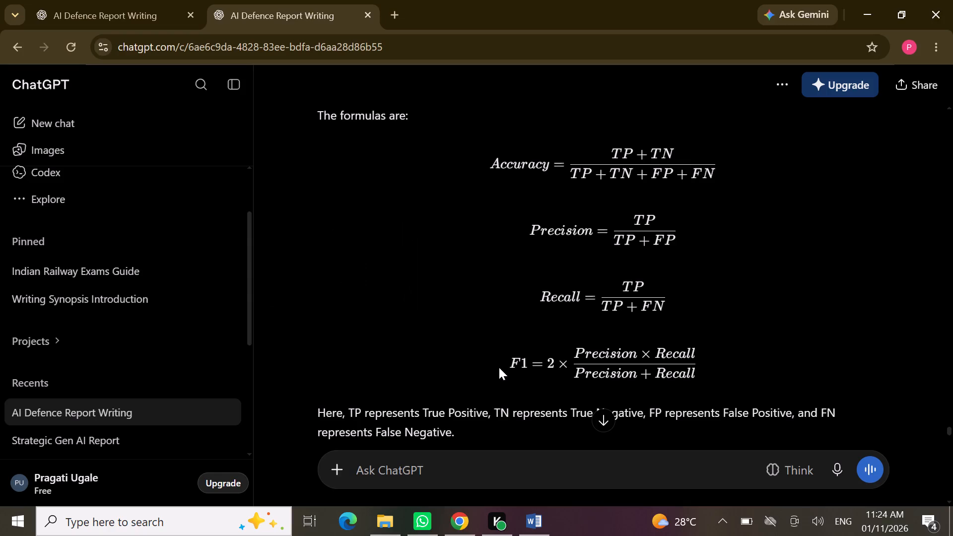
{"action": "key", "text": "alt+Tab"}
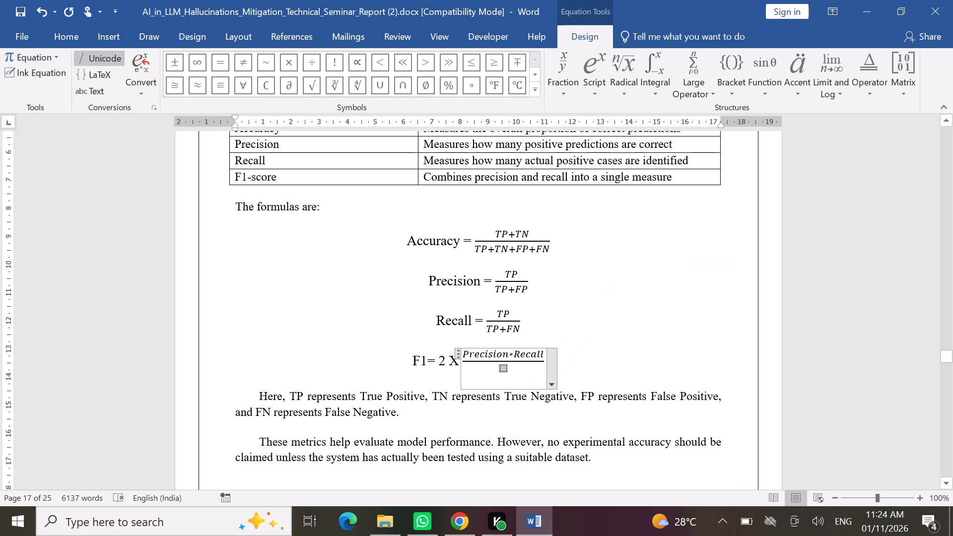
{"action": "type", "text": "Preision"}
{"action": "key", "text": "space"}
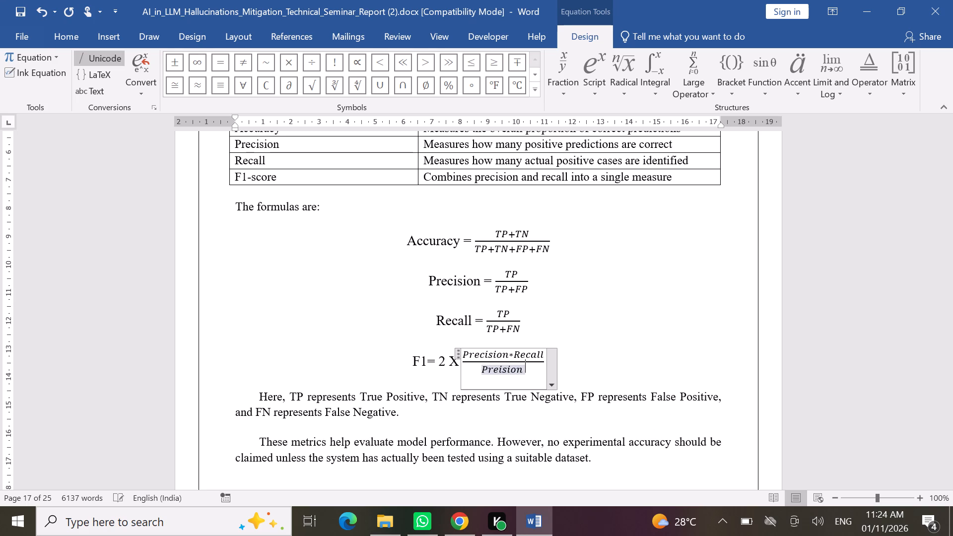
{"action": "key", "text": "equal"}
{"action": "key", "text": "BackSpace"}
{"action": "type", "text": "+"}
{"action": "key", "text": "space"}
{"action": "type", "text": "re"}
{"action": "key", "text": "BackSpace"}
{"action": "key", "text": "BackSpace"}
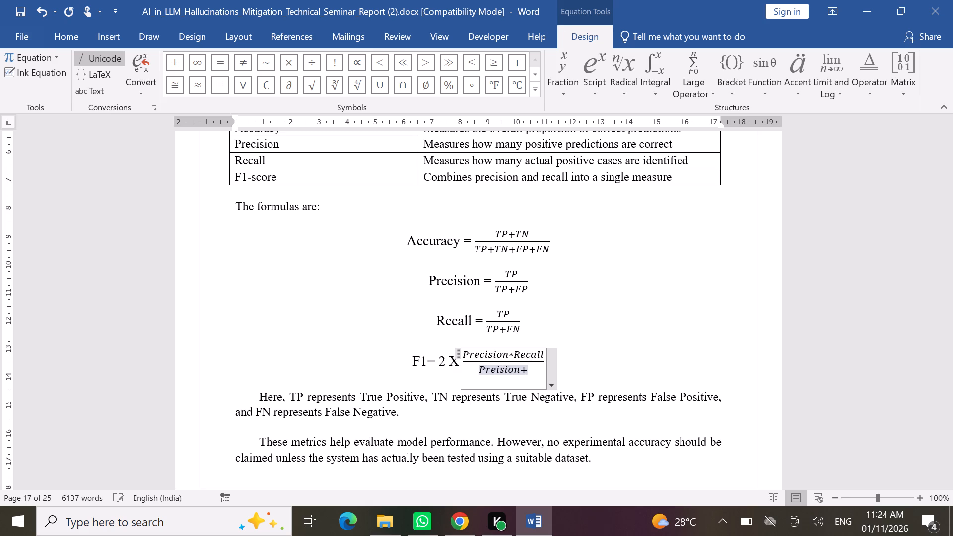
{"action": "type", "text": "Recall"}
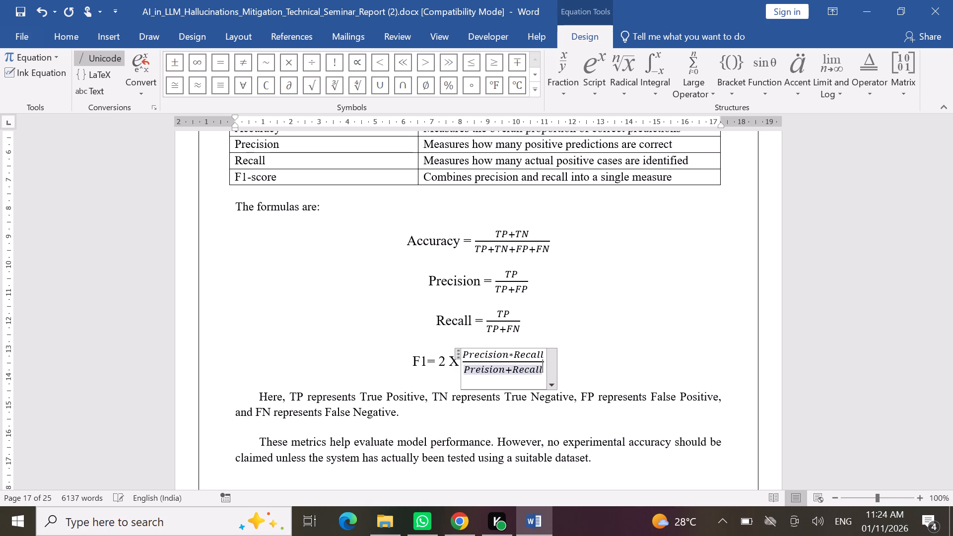
{"action": "left_click", "coordinate": [569, 354]}
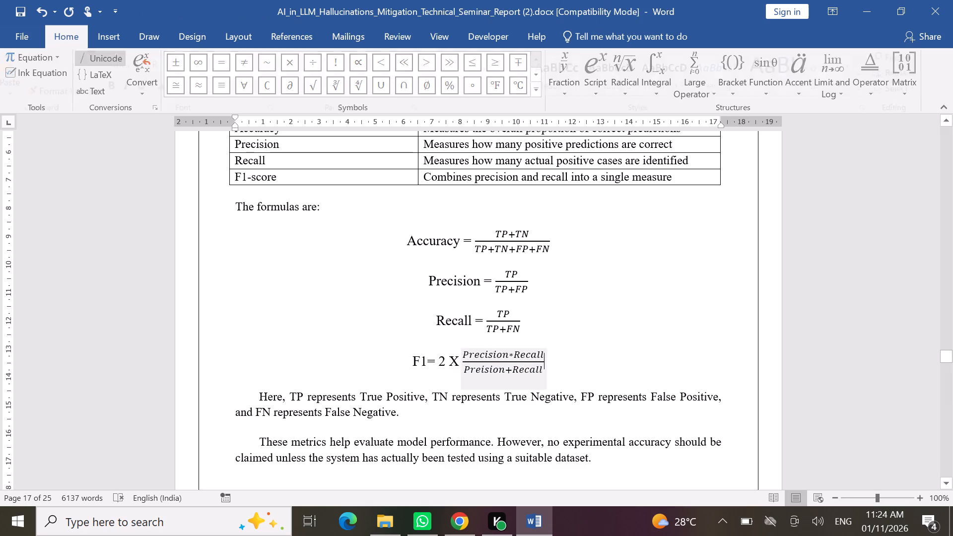
Replace the X between the 2 and the fraction in the F1 formula with an asterisk.
{"action": "left_click", "coordinate": [457, 359]}
{"action": "key", "text": "BackSpace"}
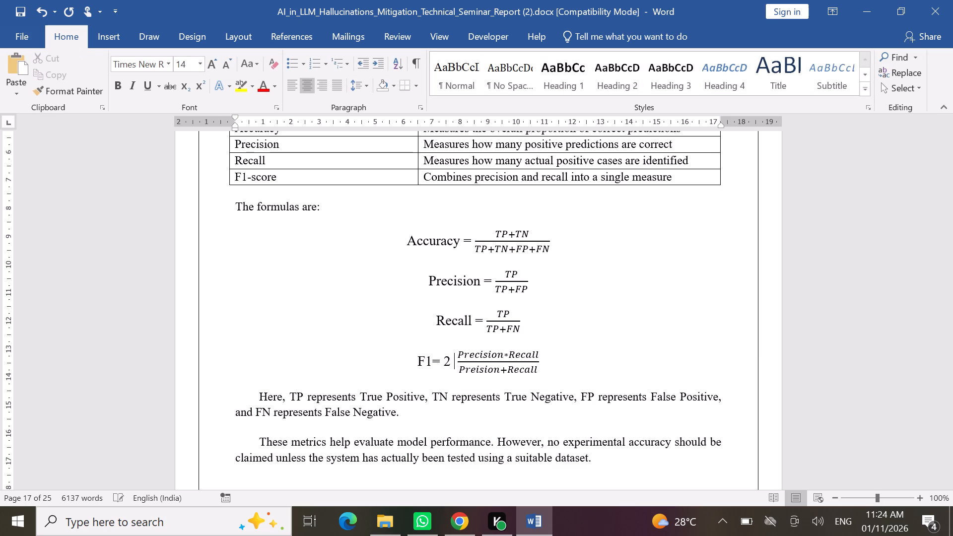
{"action": "key", "text": "shift+asterisk"}
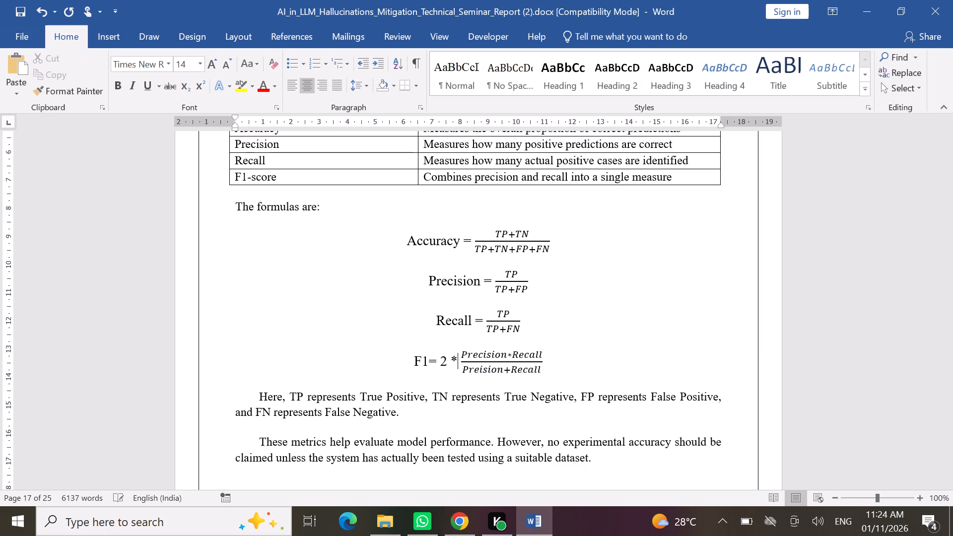
{"action": "left_click", "coordinate": [601, 355]}
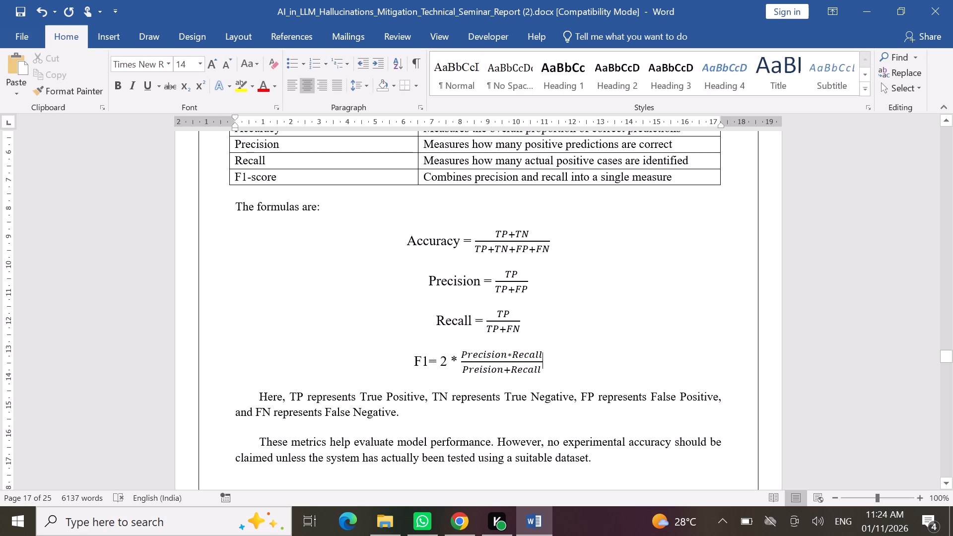
Delete the asterisk between the 2 and the fraction in the F1 formula.
{"action": "left_click", "coordinate": [460, 359]}
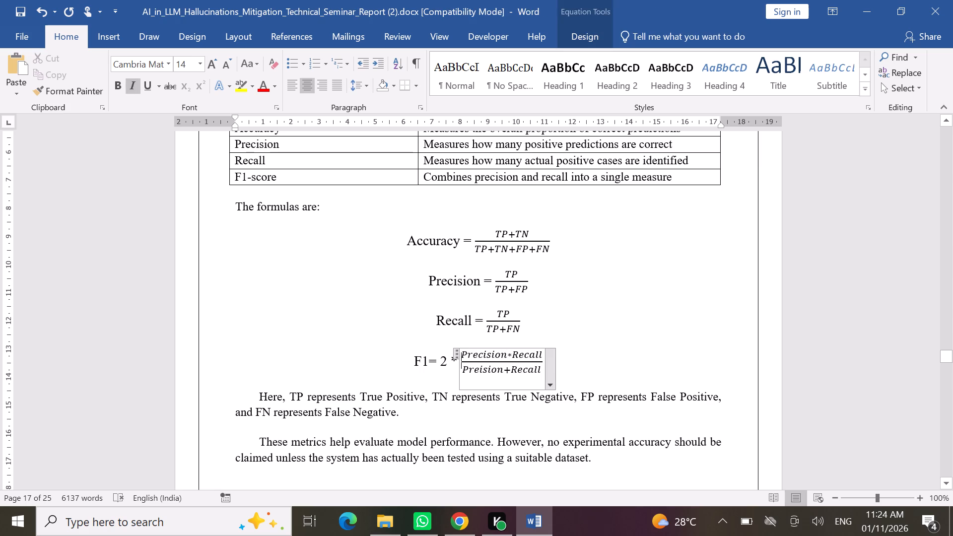
{"action": "left_click", "coordinate": [452, 359]}
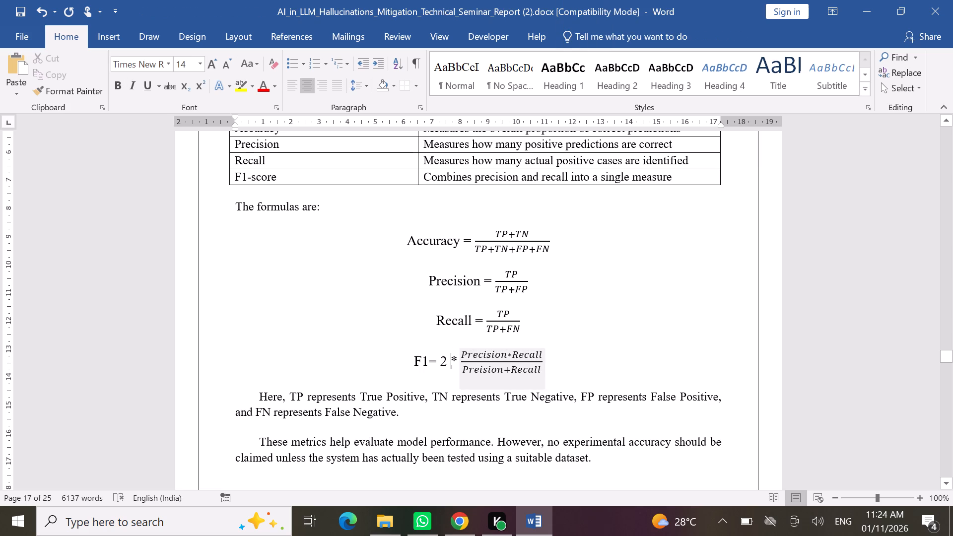
{"action": "key", "text": "Right"}
{"action": "key", "text": "BackSpace"}
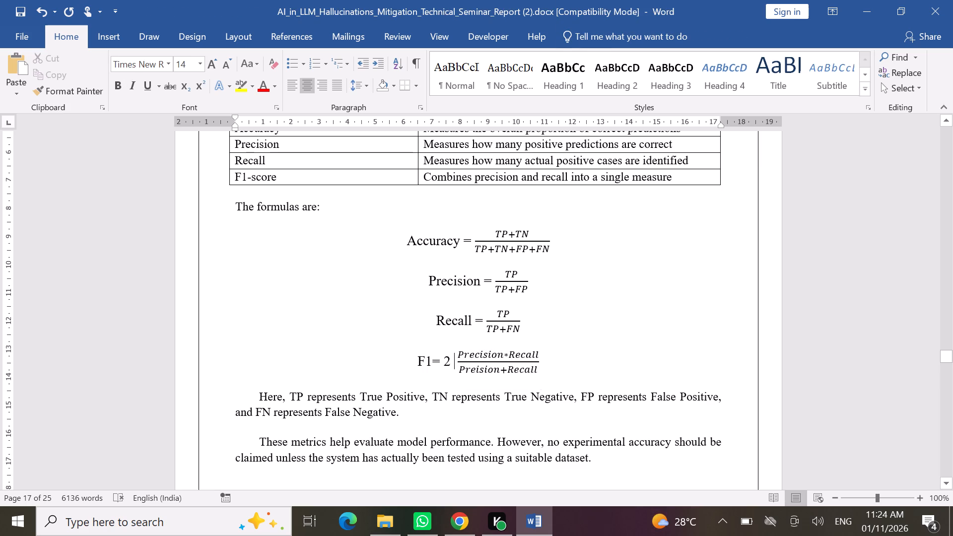
{"action": "left_click", "coordinate": [638, 321]}
Look up where Chapter 6 starts in the ChatGPT answer and remove the blank lines above the report's "CHAPTER 6" heading.
{"action": "key", "text": "alt+Tab"}
{"action": "scroll", "coordinate": [569, 343], "scroll_direction": "down", "scroll_amount": 1}
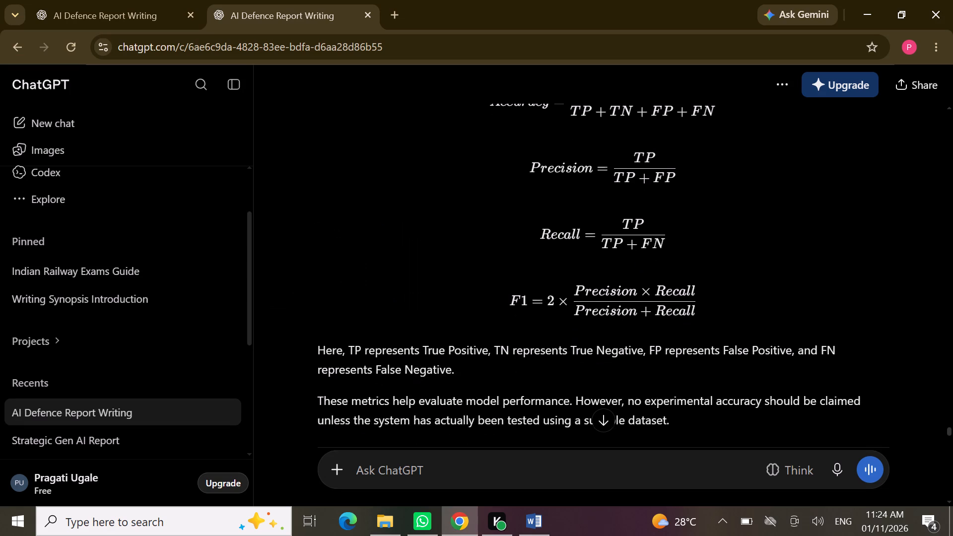
{"action": "scroll", "coordinate": [569, 343], "scroll_direction": "down", "scroll_amount": 3}
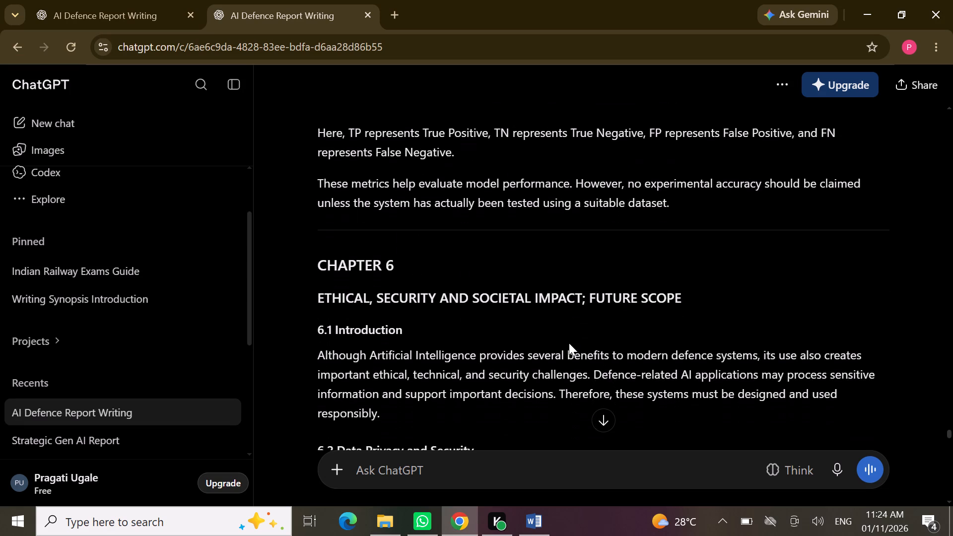
{"action": "scroll", "coordinate": [569, 343], "scroll_direction": "down", "scroll_amount": 1}
{"action": "key", "text": "alt+Tab"}
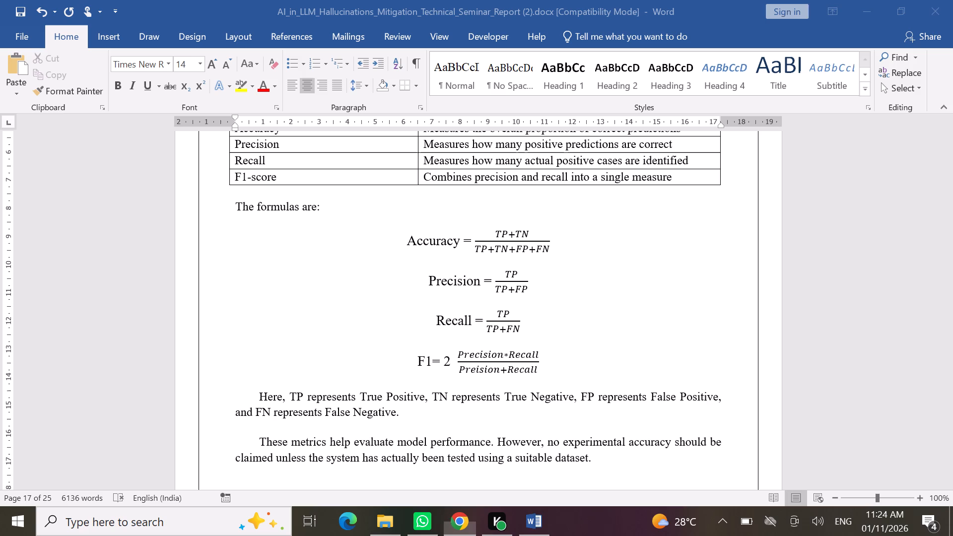
{"action": "scroll", "coordinate": [559, 351], "scroll_direction": "down", "scroll_amount": 4}
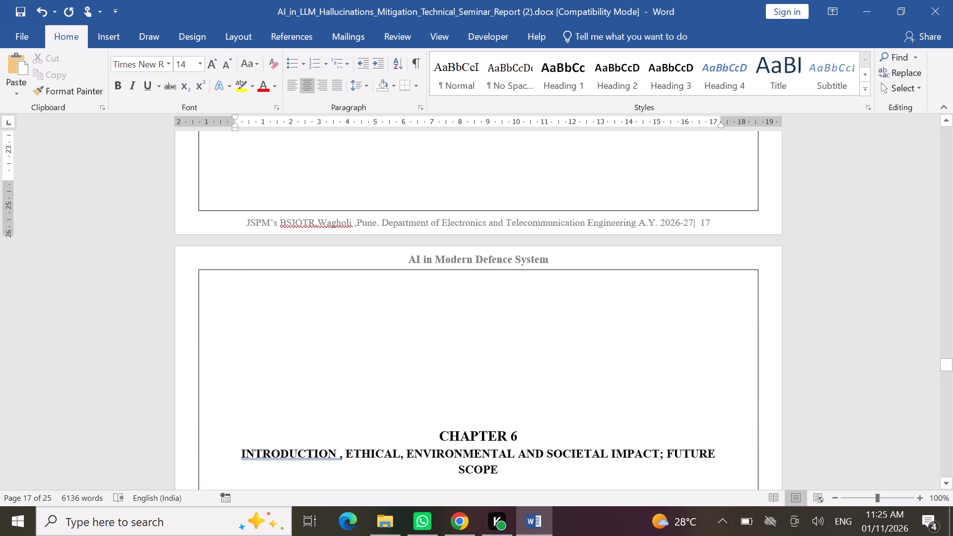
{"action": "scroll", "coordinate": [559, 351], "scroll_direction": "down", "scroll_amount": 1}
{"action": "left_click", "coordinate": [488, 352]}
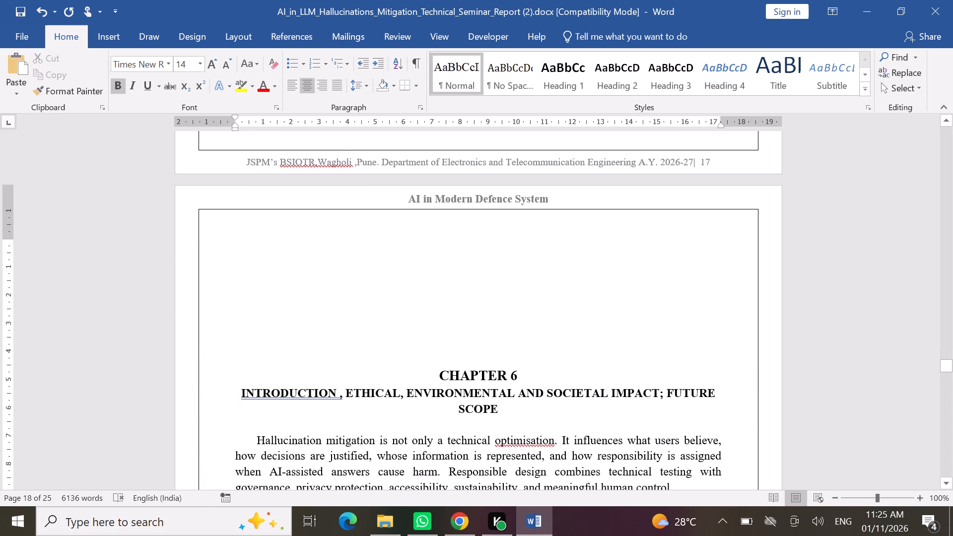
{"action": "key", "text": "BackSpace"}
{"action": "key", "text": "BackSpace"}
{"action": "key", "text": "BackSpace"}
{"action": "key", "text": "BackSpace"}
{"action": "key", "text": "BackSpace"}
{"action": "key", "text": "BackSpace"}
{"action": "key", "text": "BackSpace"}
{"action": "key", "text": "BackSpace"}
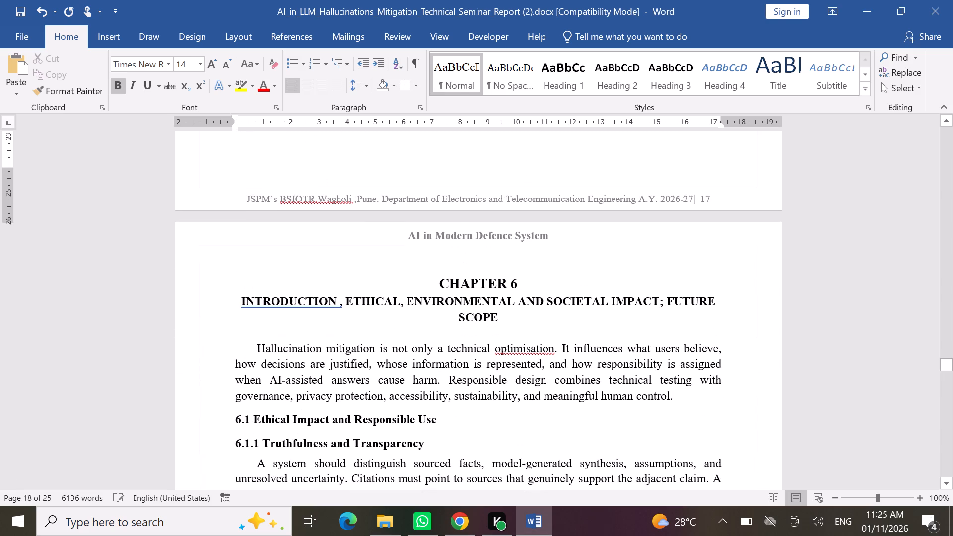
Delete "INTRODUCTION ," from the start of the report's Chapter 6 title, checking the title against the ChatGPT answer.
{"action": "key", "text": "alt+Tab"}
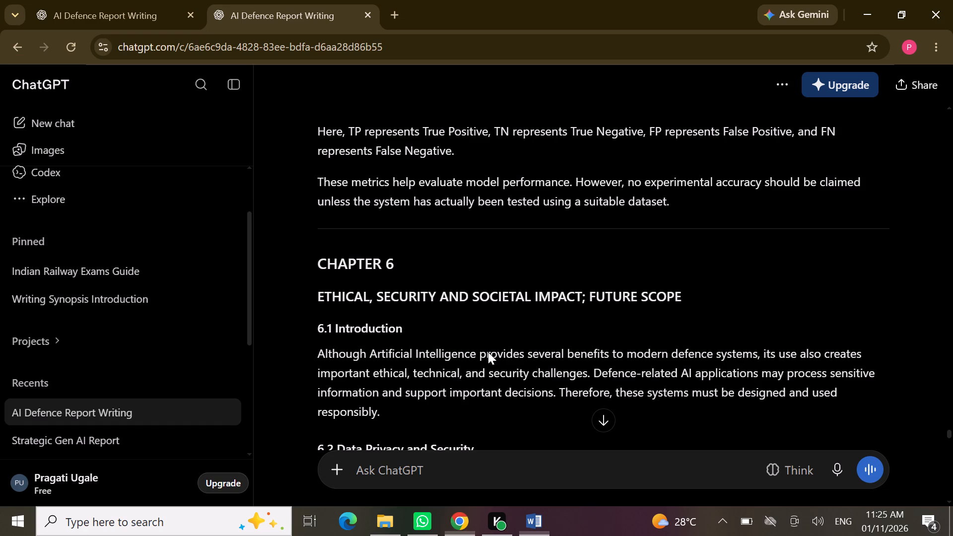
{"action": "key", "text": "alt+Tab"}
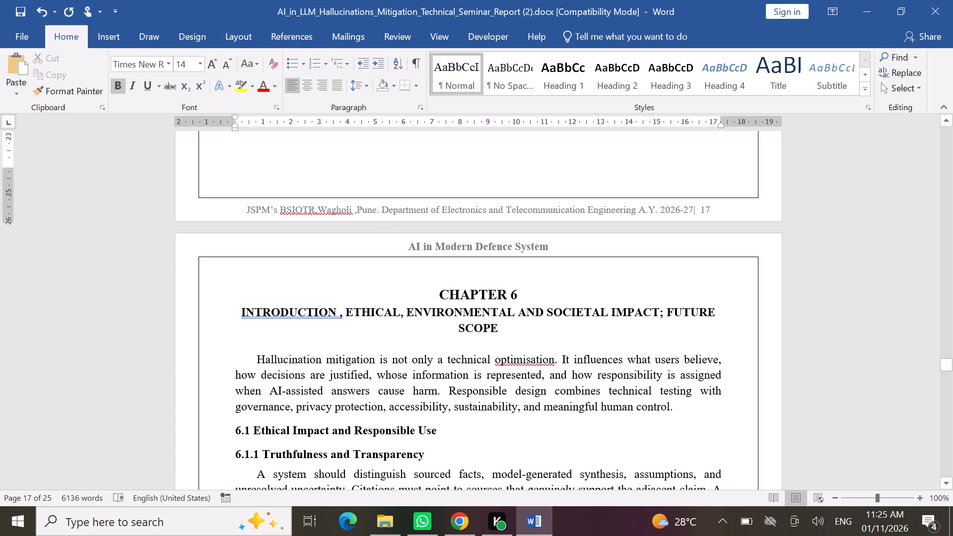
{"action": "left_click", "coordinate": [343, 311]}
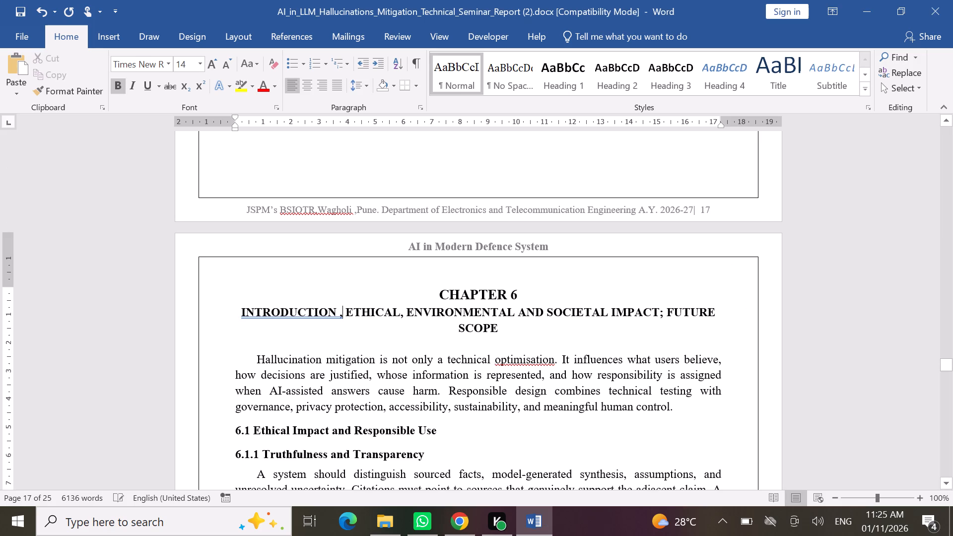
{"action": "key", "text": "Right"}
{"action": "key", "text": "BackSpace"}
{"action": "key", "text": "BackSpace"}
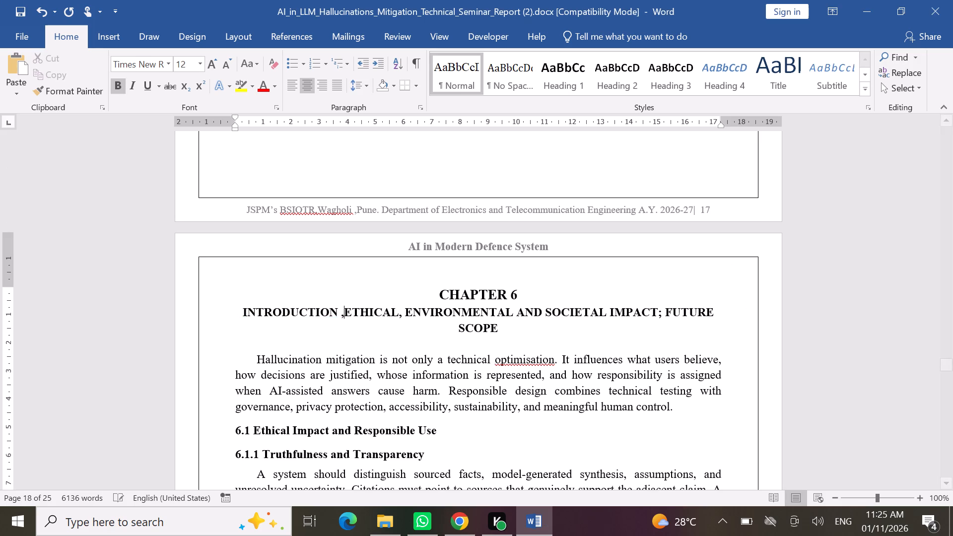
{"action": "key", "text": "BackSpace"}
{"action": "key", "text": "BackSpace"}
{"action": "key", "text": "BackSpace"}
{"action": "key", "text": "BackSpace"}
{"action": "key", "text": "BackSpace"}
{"action": "key", "text": "BackSpace"}
{"action": "key", "text": "BackSpace"}
{"action": "key", "text": "BackSpace"}
{"action": "key", "text": "BackSpace"}
{"action": "key", "text": "BackSpace"}
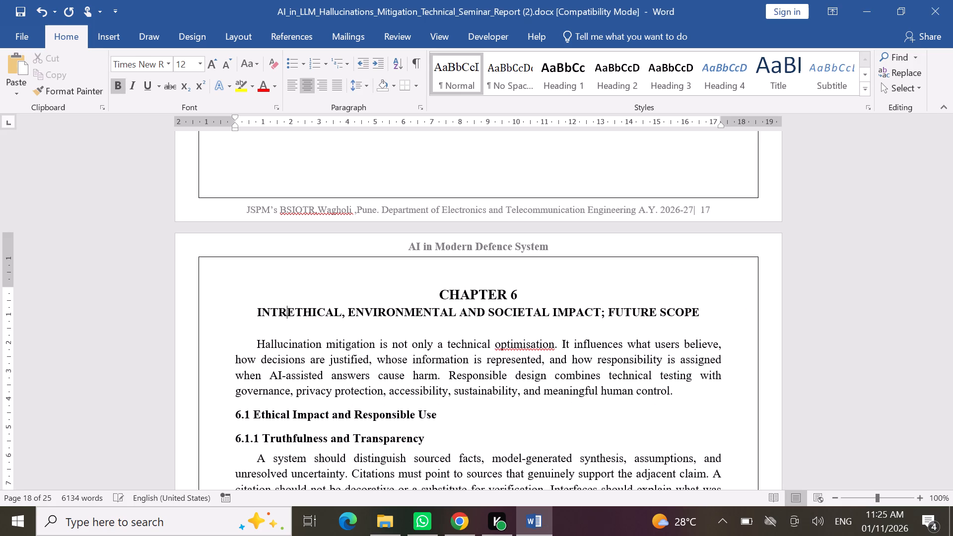
{"action": "key", "text": "BackSpace"}
{"action": "key", "text": "BackSpace"}
{"action": "key", "text": "BackSpace"}
{"action": "key", "text": "alt+Tab"}
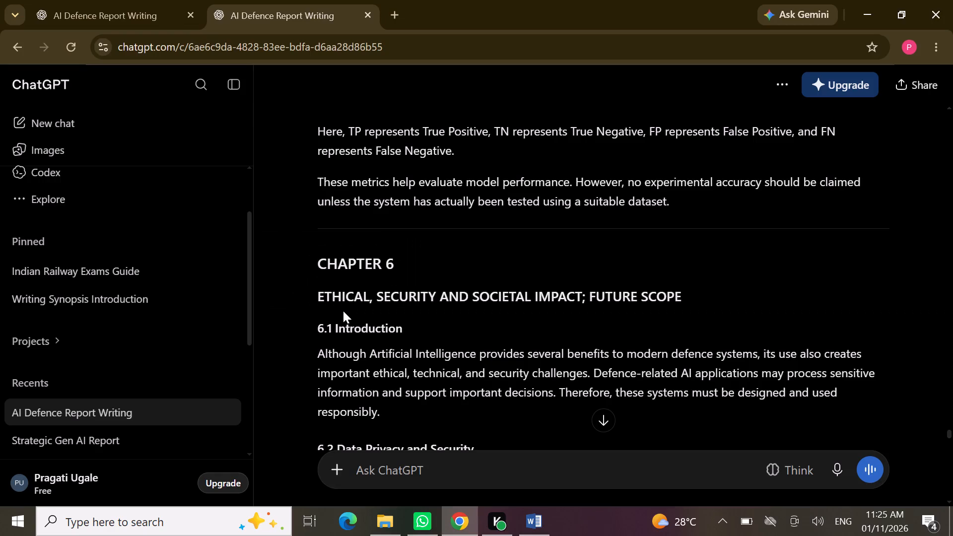
{"action": "key", "text": "alt+Tab"}
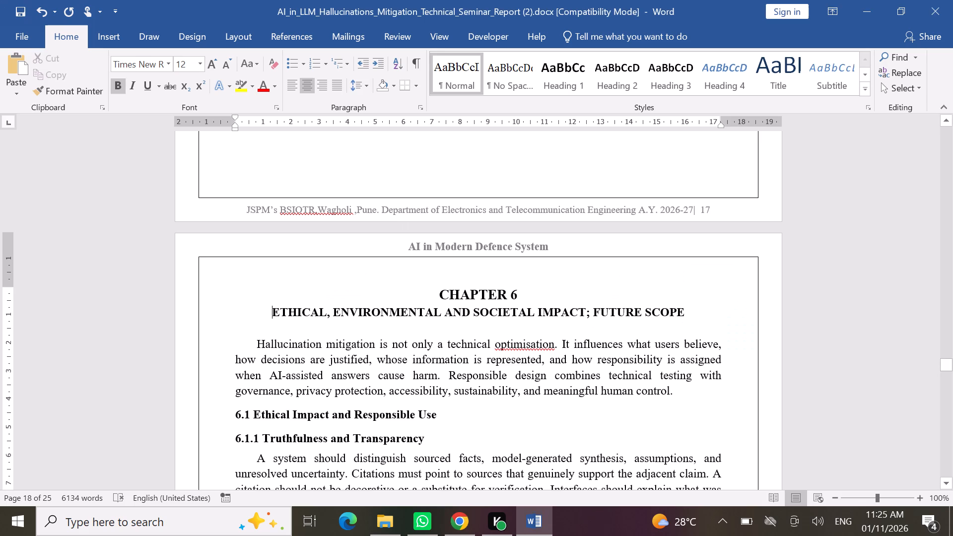
{"action": "left_click", "coordinate": [437, 311]}
{"action": "key", "text": "BackSpace"}
{"action": "key", "text": "BackSpace"}
{"action": "key", "text": "BackSpace"}
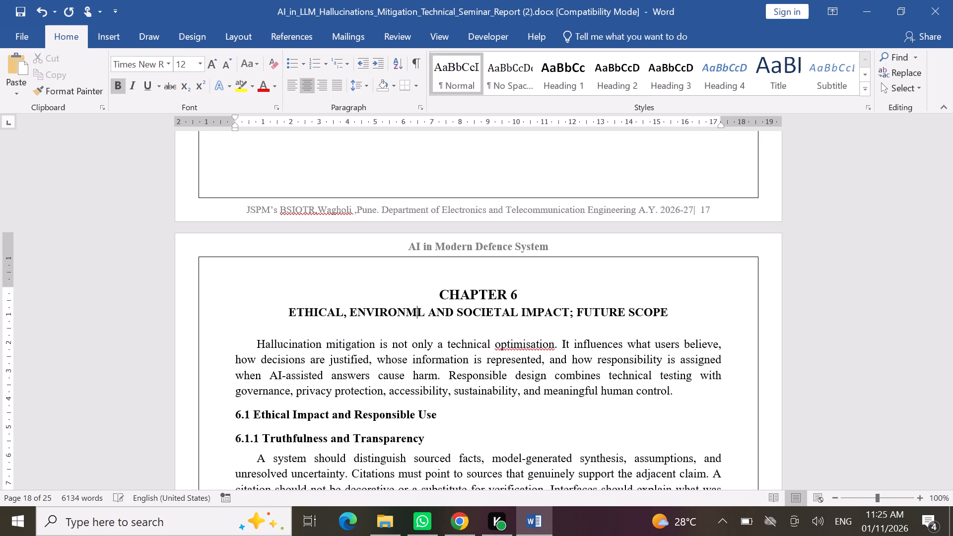
{"action": "key", "text": "BackSpace"}
{"action": "key", "text": "BackSpace"}
{"action": "key", "text": "BackSpace"}
{"action": "key", "text": "BackSpace"}
{"action": "key", "text": "BackSpace"}
{"action": "key", "text": "BackSpace"}
{"action": "key", "text": "BackSpace"}
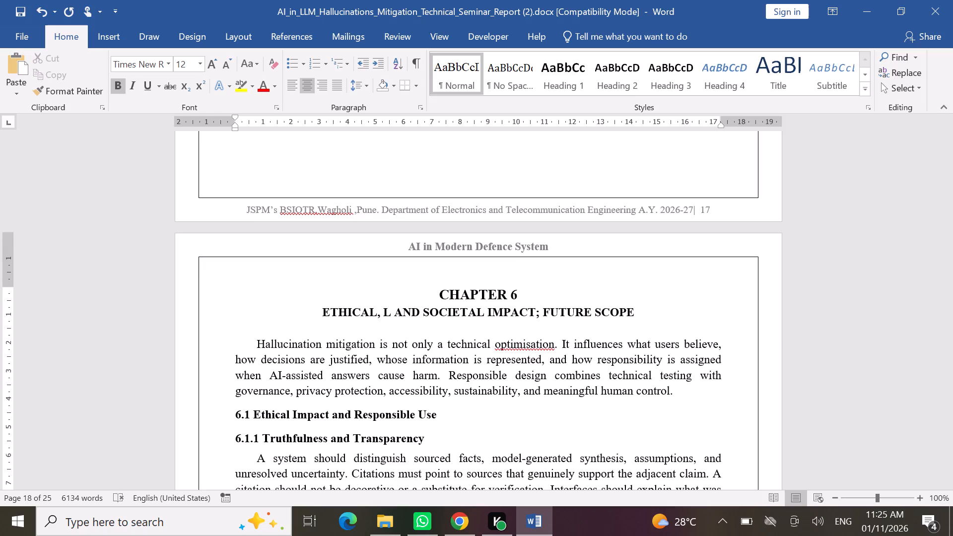
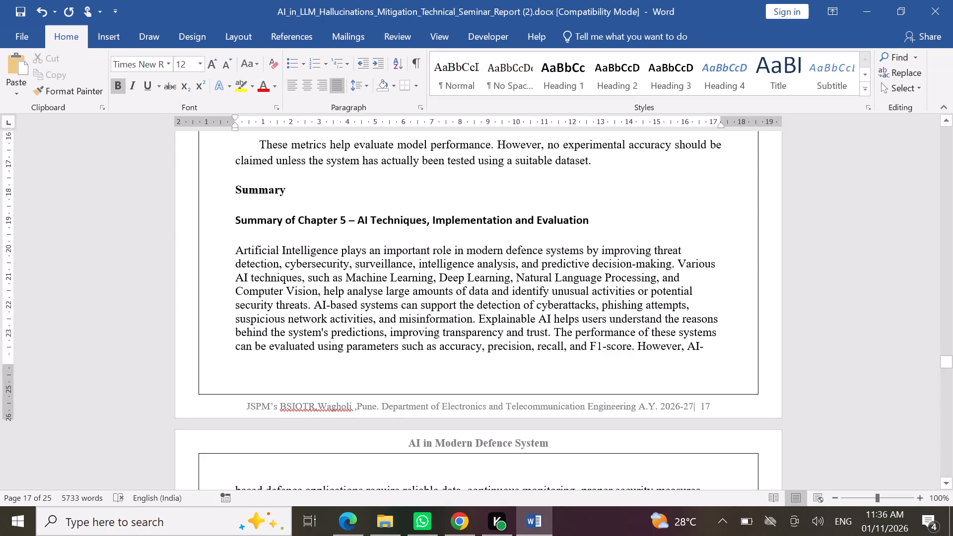
Format the Chapter 5 summary heading and paragraph in Times New Roman, justified, with wider line spacing.
{"action": "left_click_drag", "start_coordinate": [210, 218], "coordinate": [236, 486]}
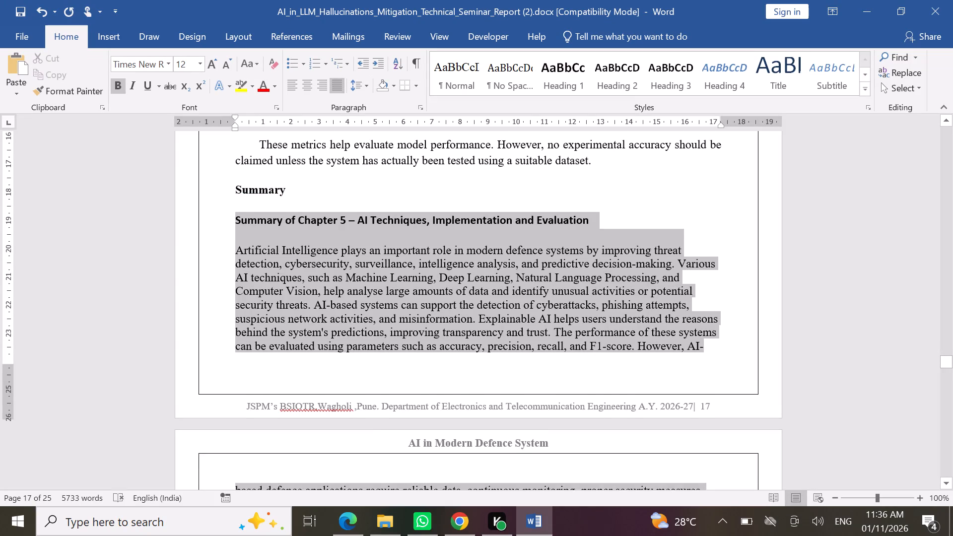
{"action": "left_click_drag", "start_coordinate": [236, 486], "coordinate": [251, 427]}
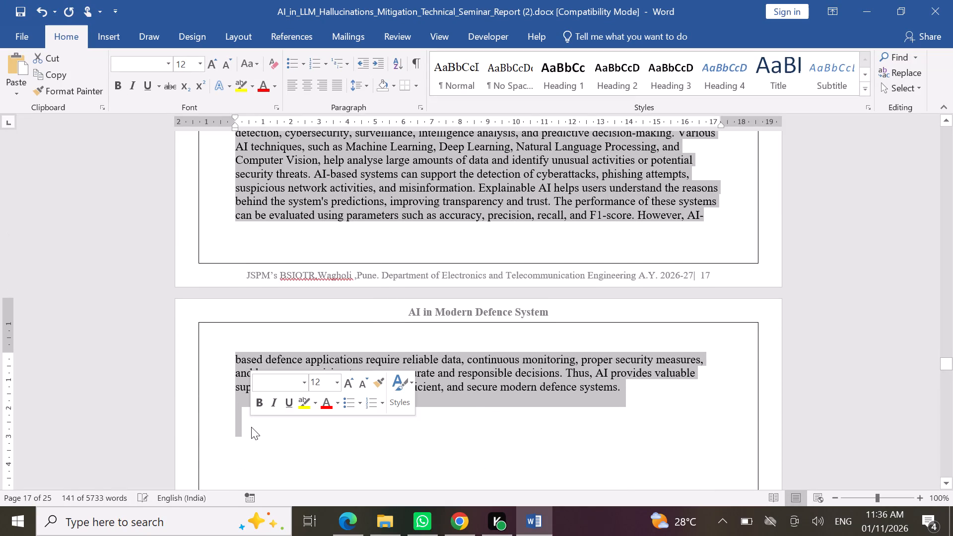
{"action": "left_click", "coordinate": [305, 384]}
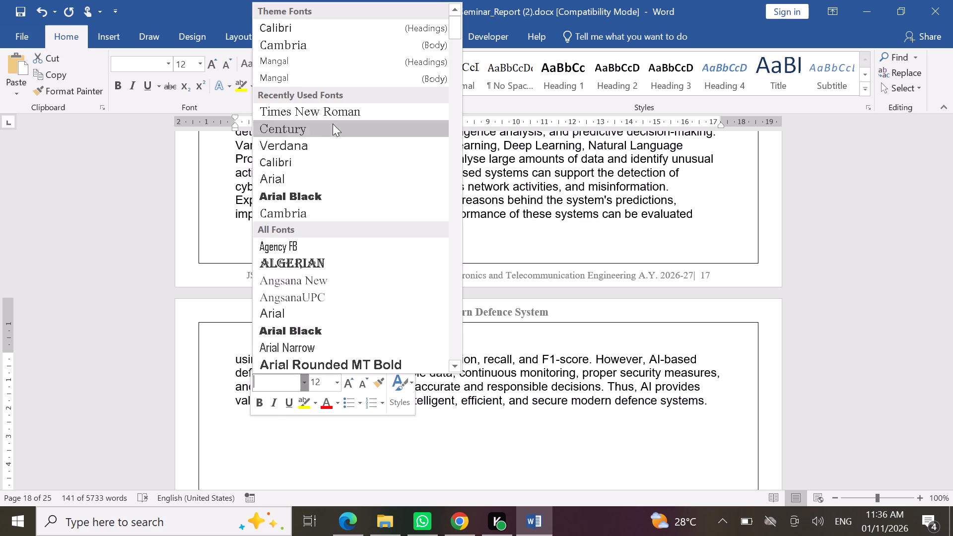
{"action": "left_click", "coordinate": [340, 117]}
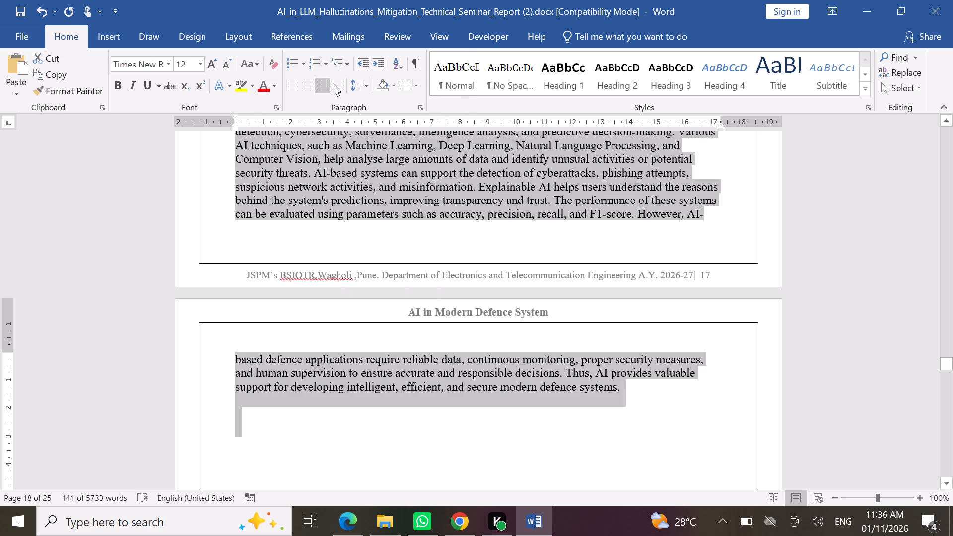
{"action": "left_click", "coordinate": [333, 83]}
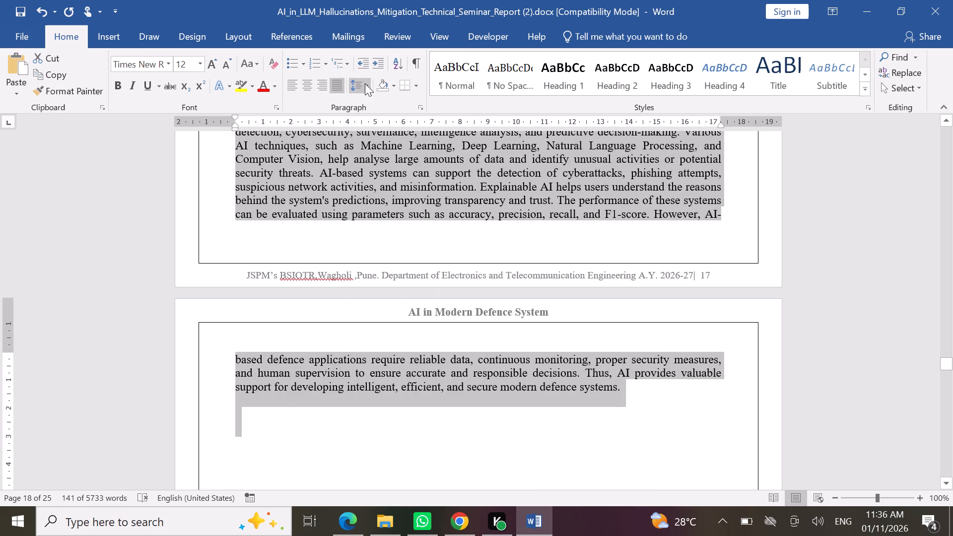
{"action": "left_click", "coordinate": [365, 83]}
{"action": "left_click", "coordinate": [375, 119]}
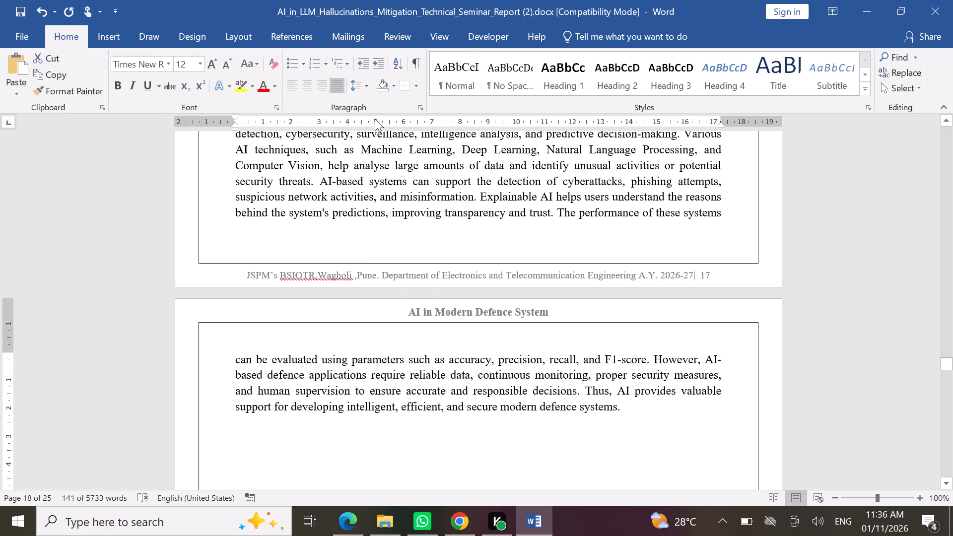
{"action": "left_click", "coordinate": [340, 444]}
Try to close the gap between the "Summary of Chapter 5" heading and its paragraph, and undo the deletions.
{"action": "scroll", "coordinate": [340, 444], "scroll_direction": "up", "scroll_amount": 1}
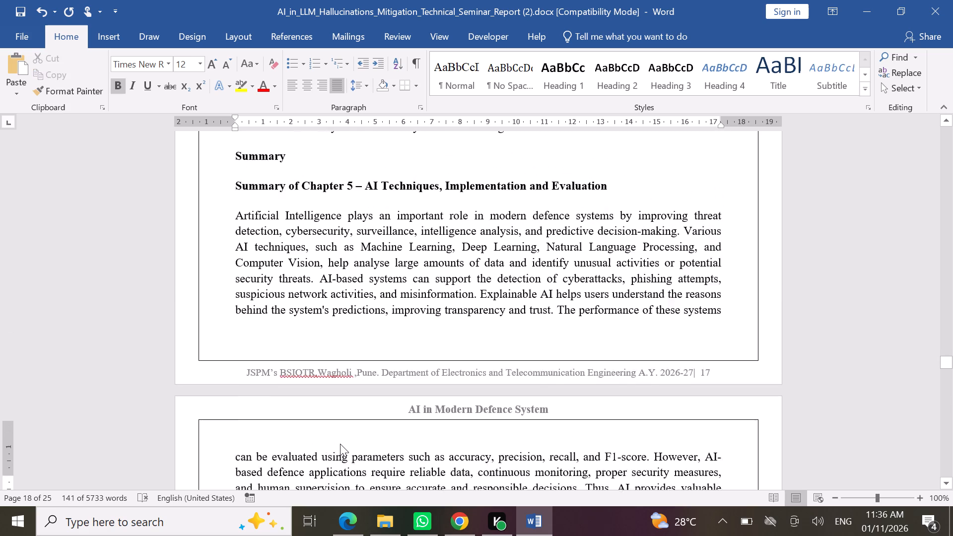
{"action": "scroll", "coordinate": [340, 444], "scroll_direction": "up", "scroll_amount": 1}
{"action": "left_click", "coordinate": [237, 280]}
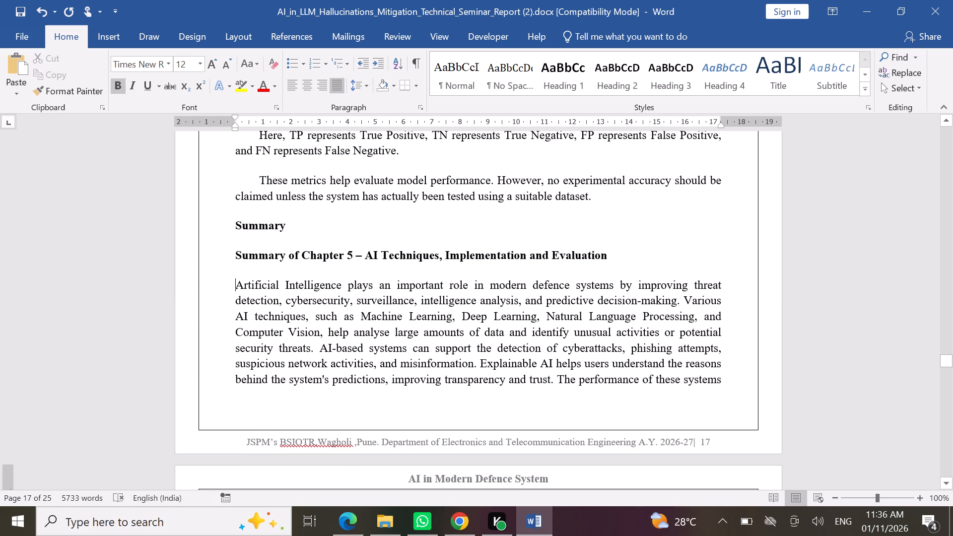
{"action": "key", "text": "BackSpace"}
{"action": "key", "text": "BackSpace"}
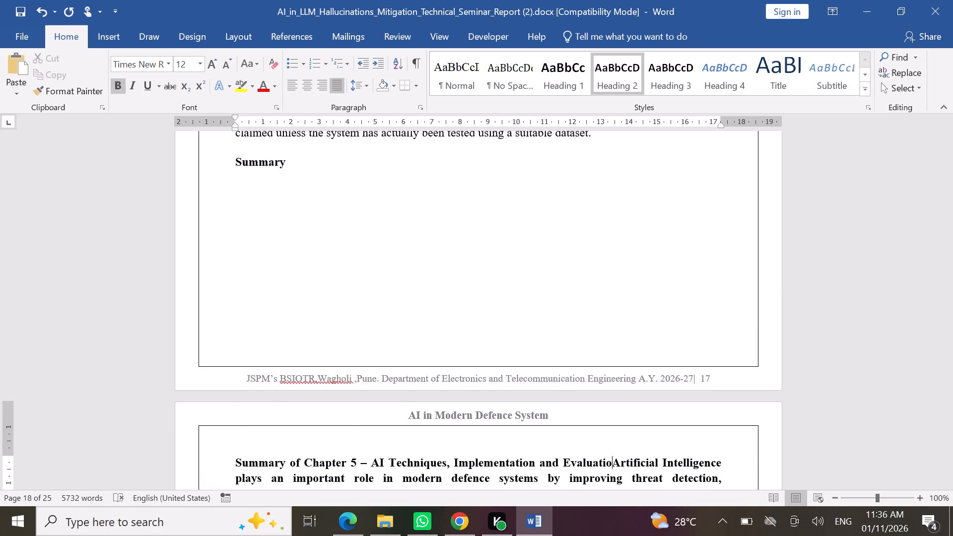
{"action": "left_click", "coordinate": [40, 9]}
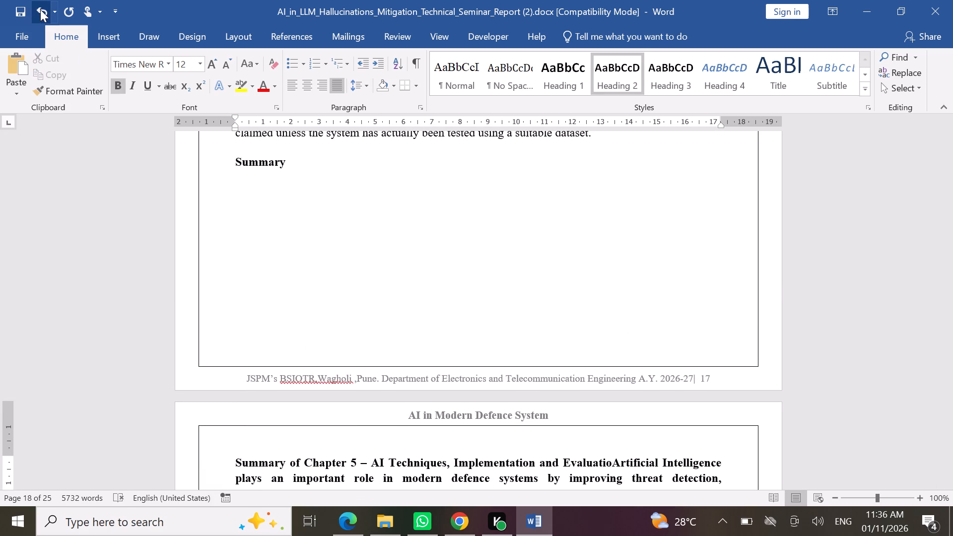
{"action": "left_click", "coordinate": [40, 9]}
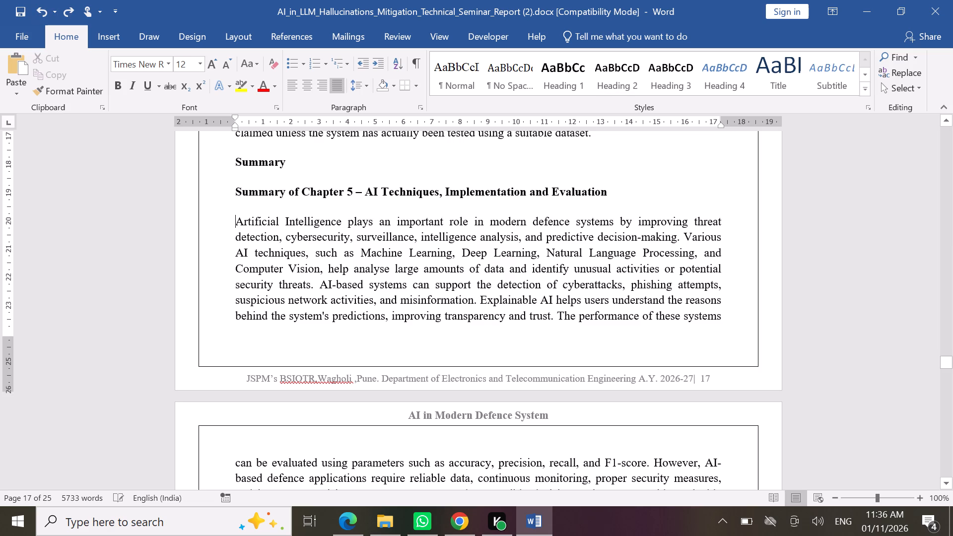
Delete the heading line "Summary of Chapter 5 – AI Techniques, Implementation and Evaluation" below "Summary".
{"action": "left_click", "coordinate": [196, 196]}
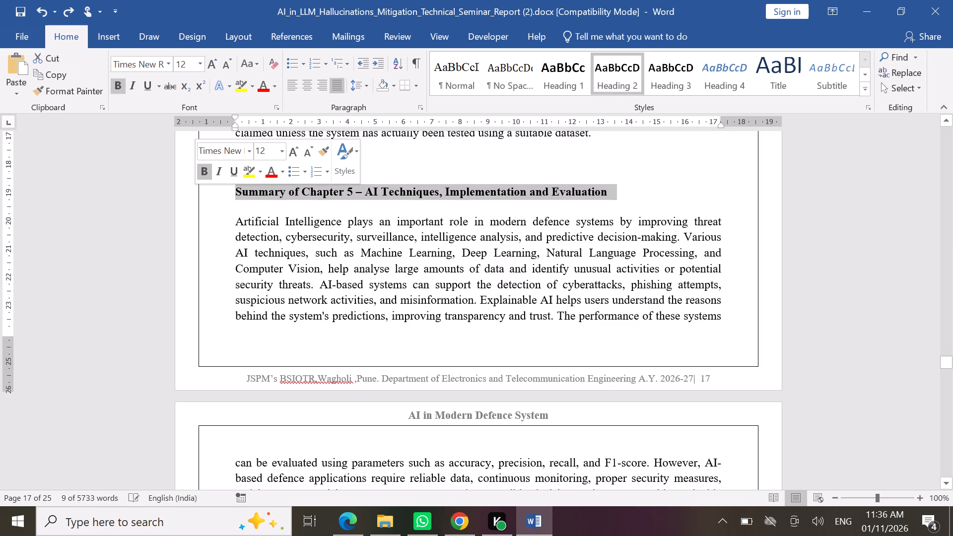
{"action": "key", "text": "BackSpace"}
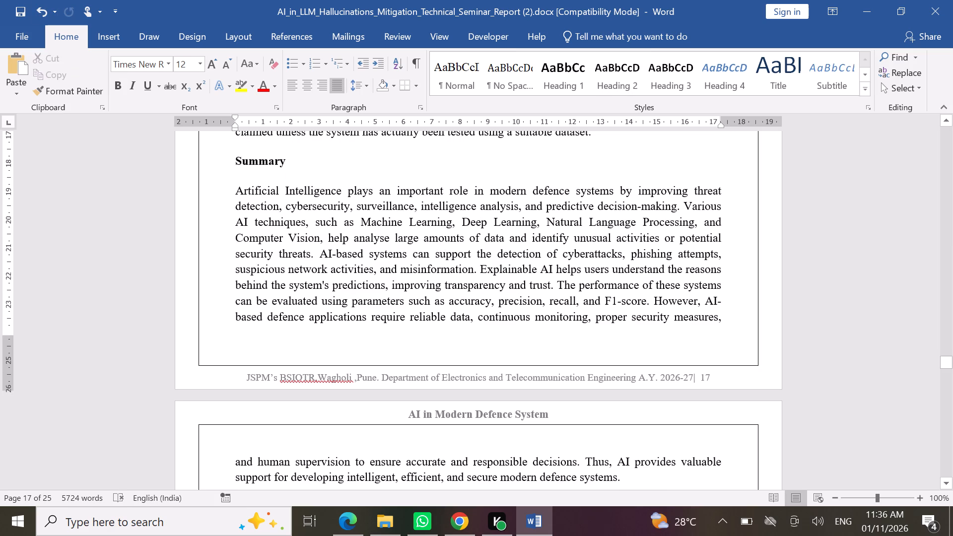
Indent the first line of the Chapter 5 summary paragraph with eight spaces before "Artificial Intelligence".
{"action": "key", "text": "space"}
{"action": "key", "text": "space"}
{"action": "key", "text": "space"}
{"action": "key", "text": "space"}
{"action": "key", "text": "space"}
{"action": "key", "text": "space"}
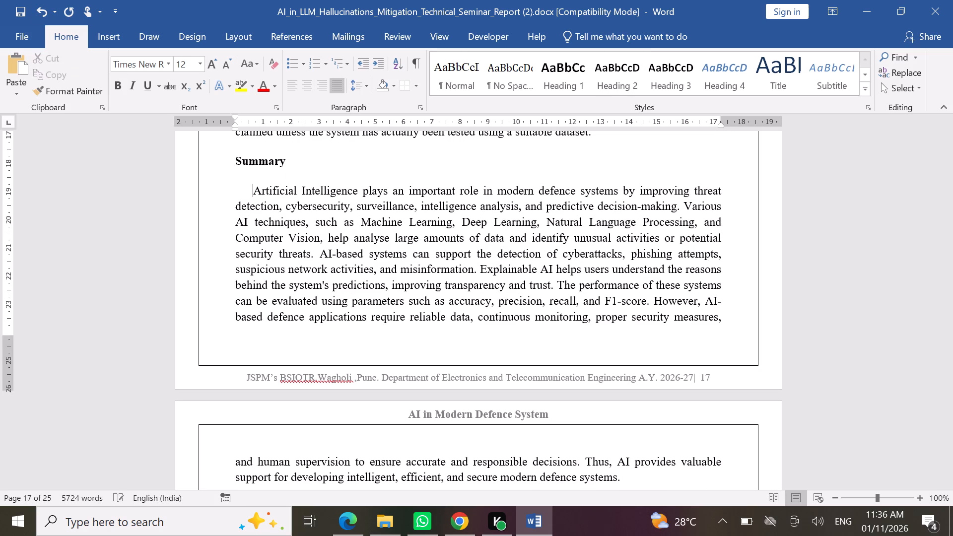
{"action": "key", "text": "space"}
{"action": "key", "text": "space"}
Delete the Chapter 5 summary sentence beginning "AI-based systems can support the detection of cyberattacks", leaving one space before "Explainable AI".
{"action": "scroll", "coordinate": [324, 200], "scroll_direction": "up", "scroll_amount": 2}
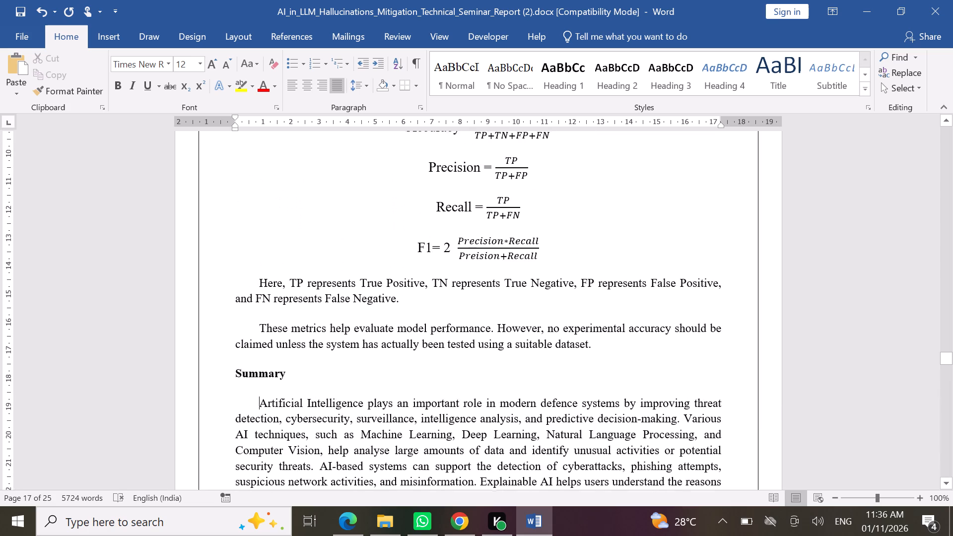
{"action": "scroll", "coordinate": [324, 200], "scroll_direction": "up", "scroll_amount": 4}
{"action": "scroll", "coordinate": [324, 200], "scroll_direction": "down", "scroll_amount": 1}
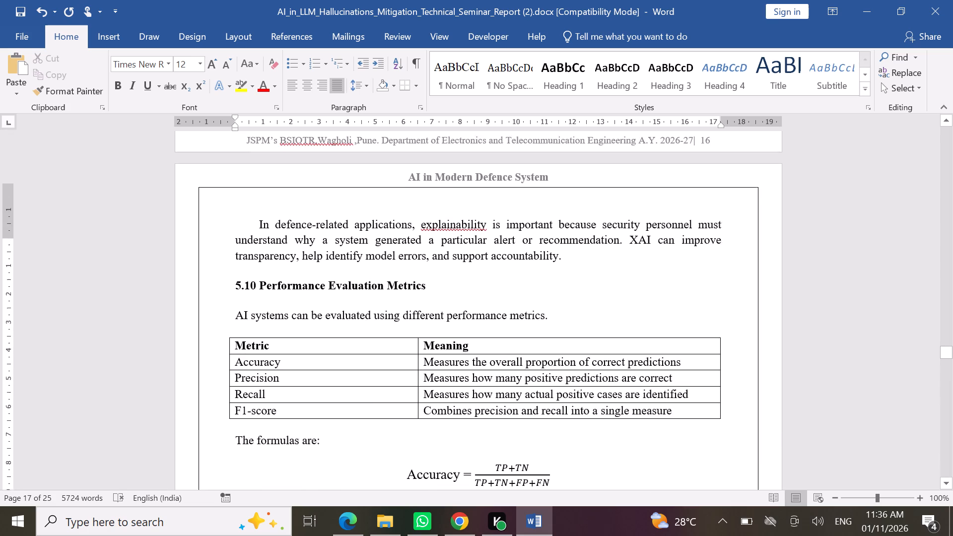
{"action": "scroll", "coordinate": [324, 200], "scroll_direction": "down", "scroll_amount": 6}
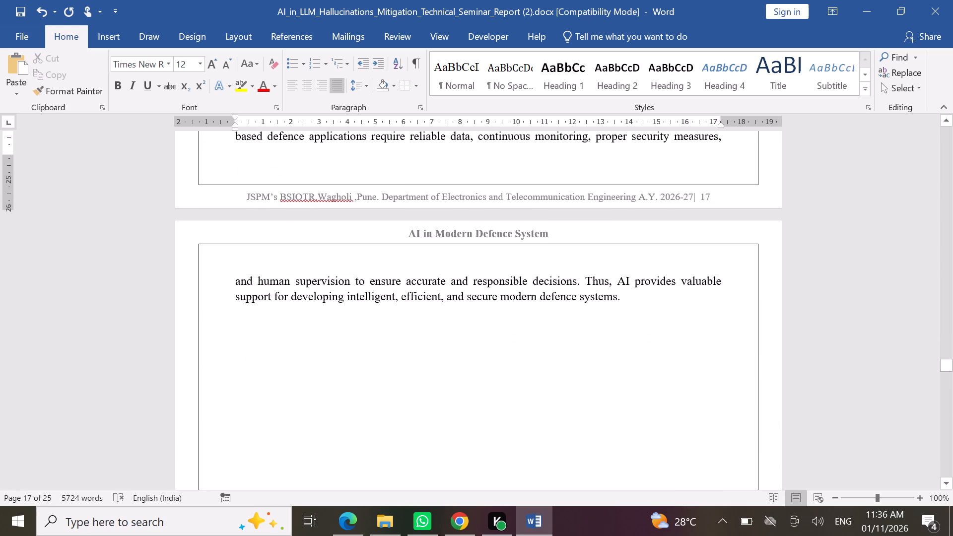
{"action": "scroll", "coordinate": [324, 200], "scroll_direction": "up", "scroll_amount": 1}
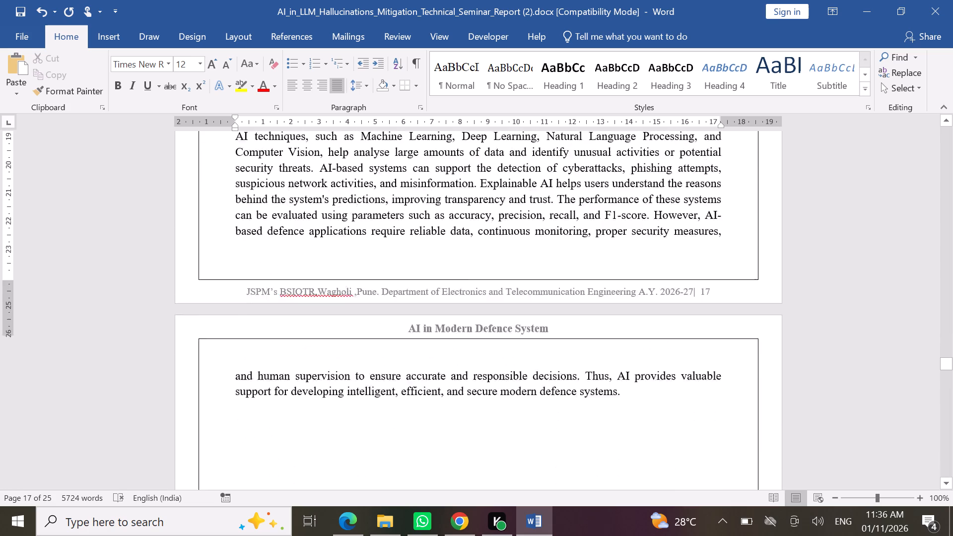
{"action": "scroll", "coordinate": [324, 200], "scroll_direction": "up", "scroll_amount": 1}
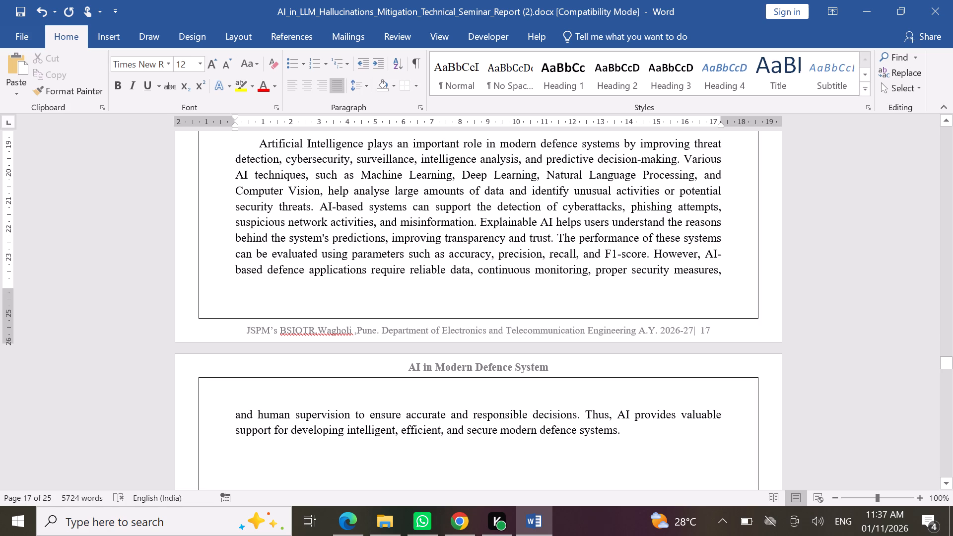
{"action": "left_click", "coordinate": [480, 222]}
{"action": "key", "text": "BackSpace"}
{"action": "key", "text": "BackSpace"}
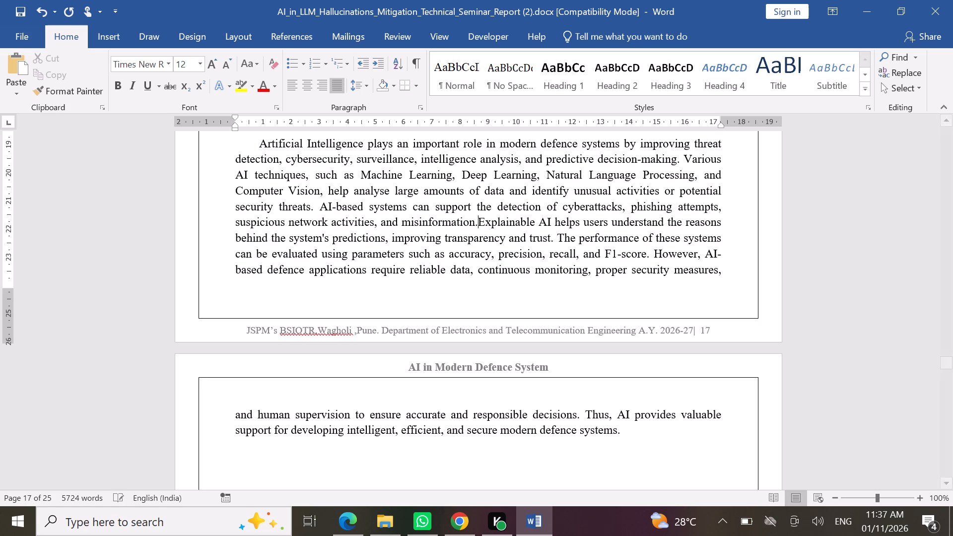
{"action": "key", "text": "BackSpace"}
{"action": "key", "text": "BackSpace"}
{"action": "key", "text": "BackSpace"}
{"action": "key", "text": "BackSpace"}
{"action": "key", "text": "BackSpace"}
{"action": "key", "text": "BackSpace"}
{"action": "key", "text": "BackSpace"}
{"action": "key", "text": "BackSpace"}
{"action": "key", "text": "BackSpace"}
{"action": "key", "text": "BackSpace"}
{"action": "key", "text": "BackSpace"}
{"action": "key", "text": "BackSpace"}
{"action": "key", "text": "BackSpace"}
{"action": "key", "text": "BackSpace"}
{"action": "key", "text": "BackSpace"}
{"action": "key", "text": "BackSpace"}
{"action": "key", "text": "BackSpace"}
{"action": "key", "text": "BackSpace"}
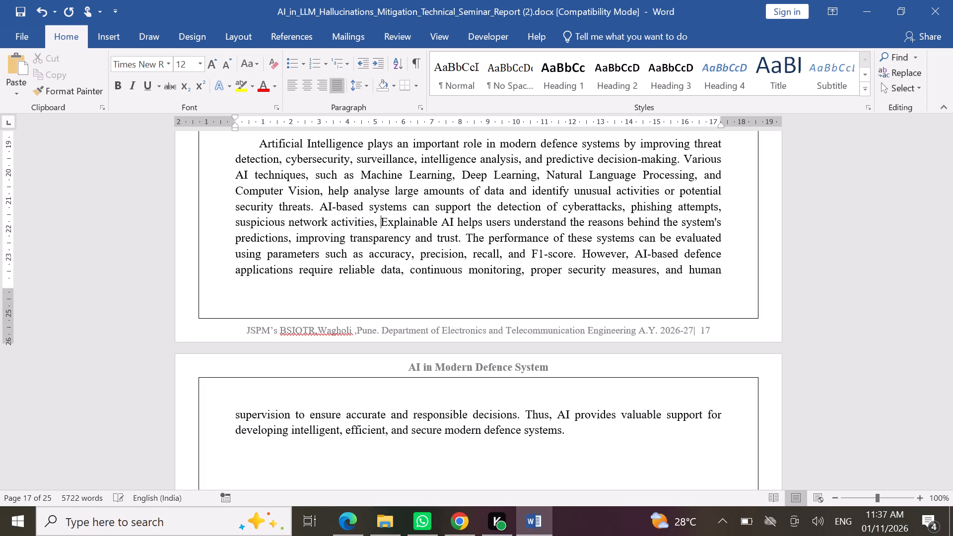
{"action": "key", "text": "BackSpace"}
{"action": "key", "text": "BackSpace"}
{"action": "key", "text": "BackSpace"}
{"action": "key", "text": "BackSpace"}
{"action": "key", "text": "BackSpace"}
{"action": "key", "text": "BackSpace"}
{"action": "key", "text": "BackSpace"}
{"action": "key", "text": "BackSpace"}
{"action": "key", "text": "BackSpace"}
{"action": "key", "text": "BackSpace"}
{"action": "key", "text": "BackSpace"}
{"action": "key", "text": "BackSpace"}
{"action": "key", "text": "BackSpace"}
{"action": "key", "text": "BackSpace"}
{"action": "key", "text": "BackSpace"}
{"action": "key", "text": "BackSpace"}
{"action": "key", "text": "BackSpace"}
{"action": "key", "text": "BackSpace"}
{"action": "key", "text": "BackSpace"}
{"action": "key", "text": "BackSpace"}
{"action": "key", "text": "BackSpace"}
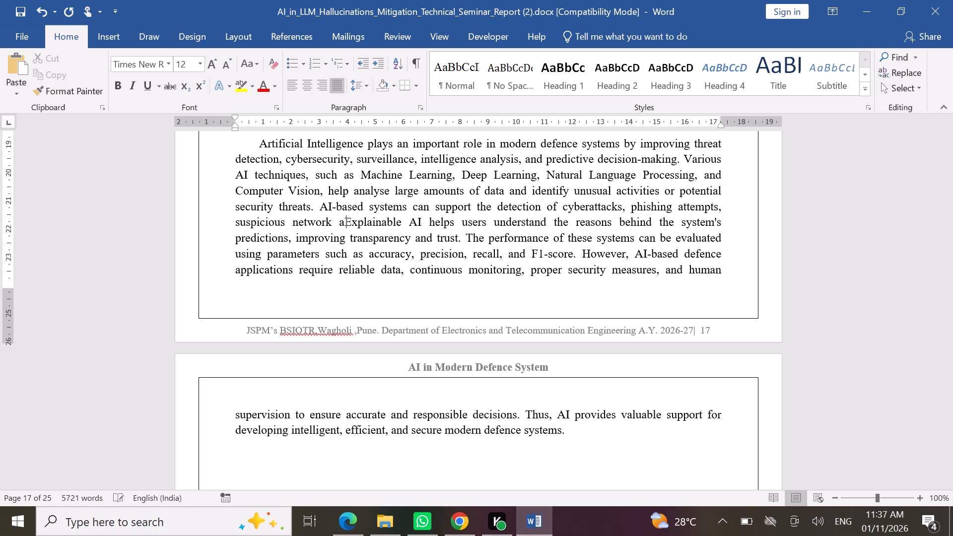
{"action": "key", "text": "BackSpace"}
{"action": "key", "text": "BackSpace"}
{"action": "key", "text": "BackSpace"}
{"action": "key", "text": "BackSpace"}
{"action": "key", "text": "BackSpace"}
{"action": "key", "text": "BackSpace"}
{"action": "key", "text": "BackSpace"}
{"action": "key", "text": "BackSpace"}
{"action": "key", "text": "BackSpace"}
{"action": "key", "text": "BackSpace"}
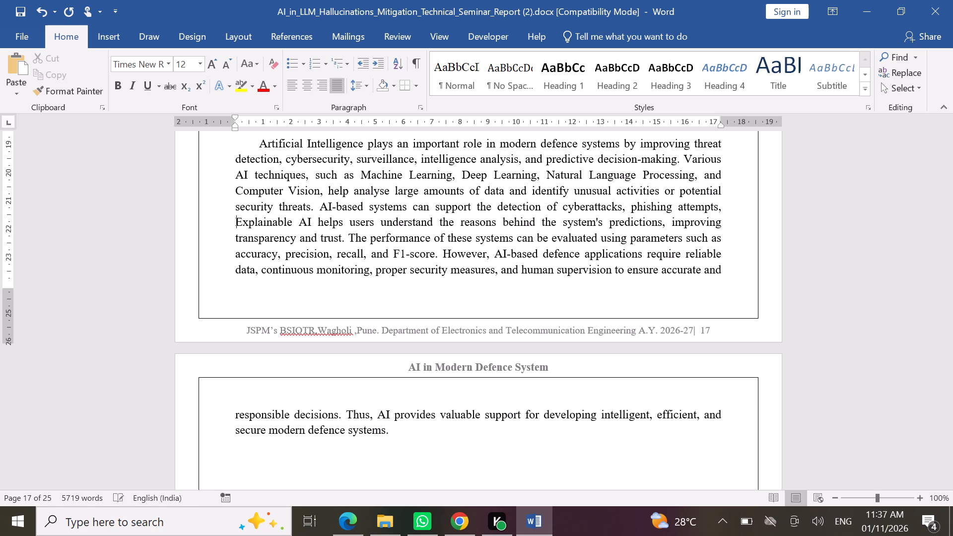
{"action": "key", "text": "BackSpace"}
{"action": "key", "text": "BackSpace"}
{"action": "key", "text": "BackSpace"}
{"action": "key", "text": "BackSpace"}
{"action": "key", "text": "BackSpace"}
{"action": "key", "text": "BackSpace"}
{"action": "key", "text": "BackSpace"}
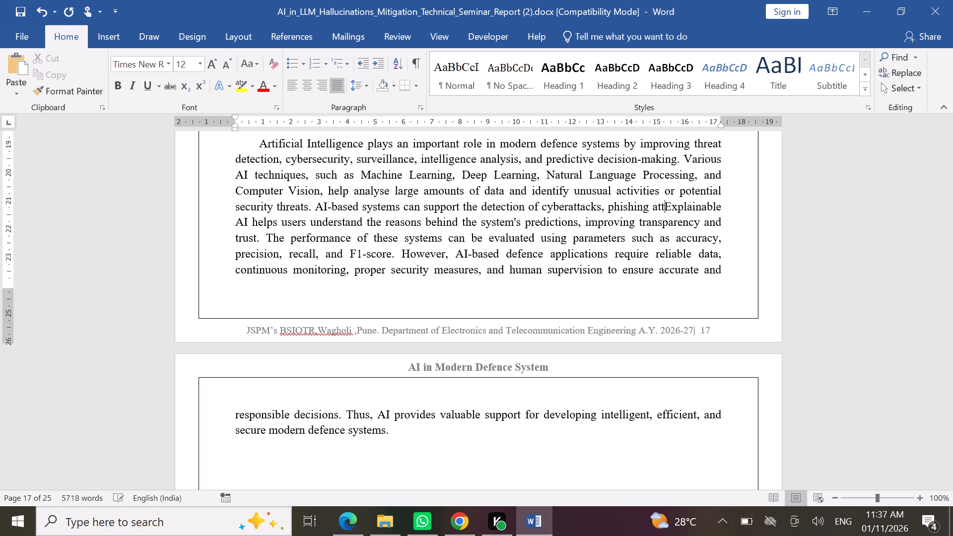
{"action": "key", "text": "BackSpace"}
{"action": "key", "text": "BackSpace"}
{"action": "key", "text": "BackSpace"}
{"action": "key", "text": "BackSpace"}
{"action": "key", "text": "BackSpace"}
{"action": "key", "text": "BackSpace"}
{"action": "key", "text": "BackSpace"}
{"action": "key", "text": "BackSpace"}
{"action": "key", "text": "BackSpace"}
{"action": "key", "text": "BackSpace"}
{"action": "key", "text": "BackSpace"}
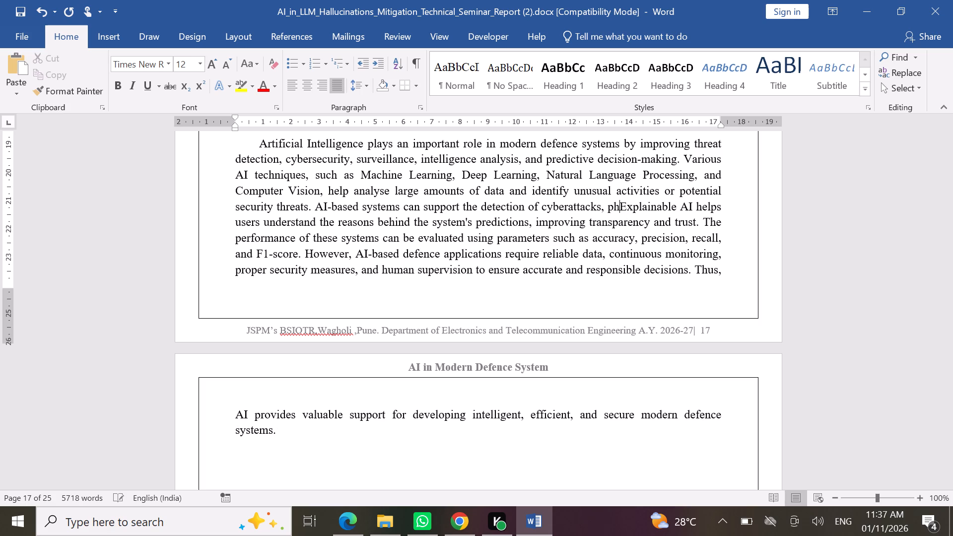
{"action": "key", "text": "BackSpace"}
{"action": "key", "text": "BackSpace"}
{"action": "key", "text": "BackSpace"}
{"action": "key", "text": "BackSpace"}
{"action": "key", "text": "BackSpace"}
{"action": "key", "text": "BackSpace"}
{"action": "key", "text": "BackSpace"}
{"action": "key", "text": "BackSpace"}
{"action": "key", "text": "BackSpace"}
{"action": "key", "text": "BackSpace"}
{"action": "key", "text": "BackSpace"}
{"action": "key", "text": "BackSpace"}
{"action": "key", "text": "BackSpace"}
{"action": "key", "text": "BackSpace"}
{"action": "key", "text": "BackSpace"}
{"action": "key", "text": "BackSpace"}
{"action": "key", "text": "BackSpace"}
{"action": "key", "text": "BackSpace"}
{"action": "key", "text": "BackSpace"}
{"action": "key", "text": "BackSpace"}
{"action": "key", "text": "BackSpace"}
{"action": "key", "text": "BackSpace"}
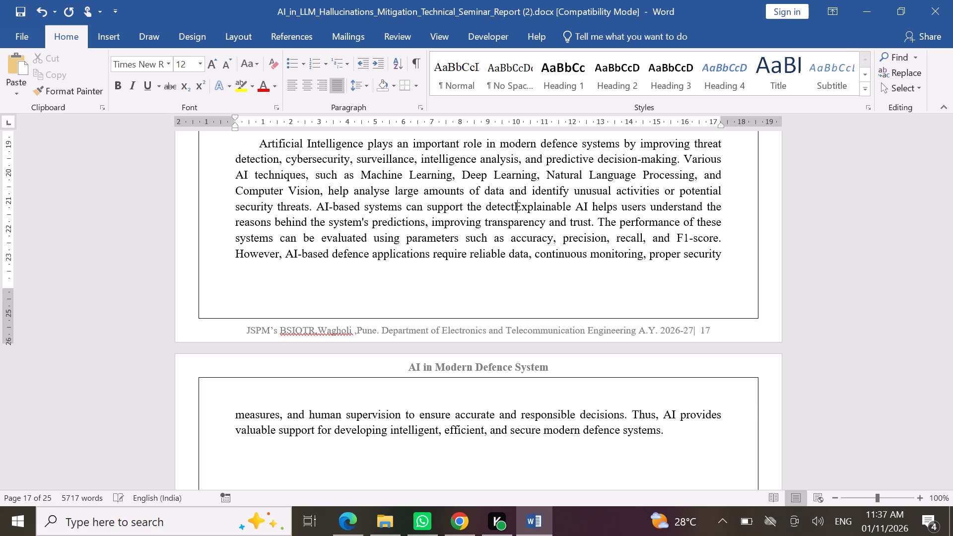
{"action": "key", "text": "BackSpace"}
{"action": "key", "text": "BackSpace"}
{"action": "key", "text": "BackSpace"}
{"action": "key", "text": "BackSpace"}
{"action": "key", "text": "BackSpace"}
{"action": "key", "text": "BackSpace"}
{"action": "key", "text": "BackSpace"}
{"action": "key", "text": "BackSpace"}
{"action": "key", "text": "BackSpace"}
{"action": "key", "text": "BackSpace"}
{"action": "key", "text": "BackSpace"}
{"action": "key", "text": "BackSpace"}
{"action": "key", "text": "BackSpace"}
{"action": "key", "text": "BackSpace"}
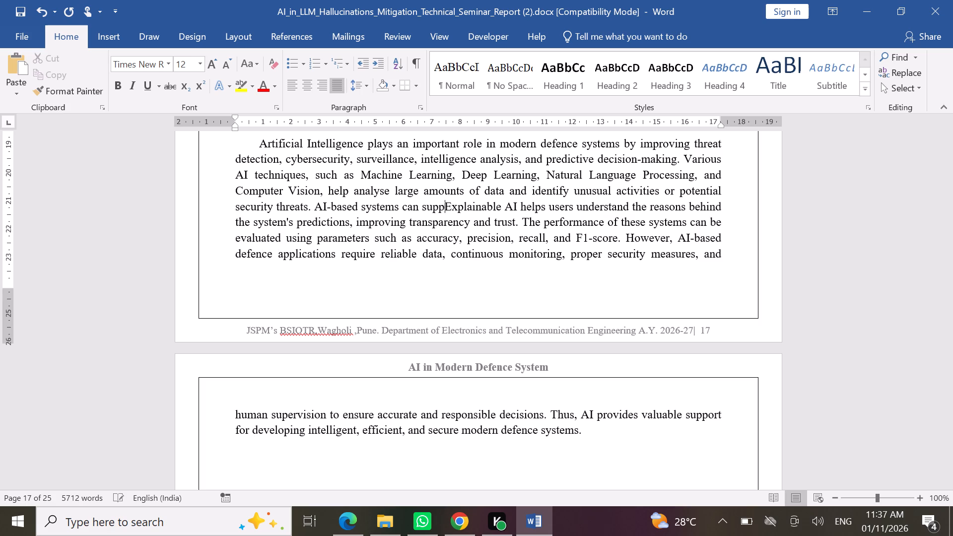
{"action": "key", "text": "BackSpace"}
{"action": "key", "text": "BackSpace"}
{"action": "key", "text": "BackSpace"}
{"action": "key", "text": "BackSpace"}
{"action": "key", "text": "BackSpace"}
{"action": "key", "text": "BackSpace"}
{"action": "key", "text": "BackSpace"}
{"action": "key", "text": "BackSpace"}
{"action": "key", "text": "BackSpace"}
{"action": "key", "text": "BackSpace"}
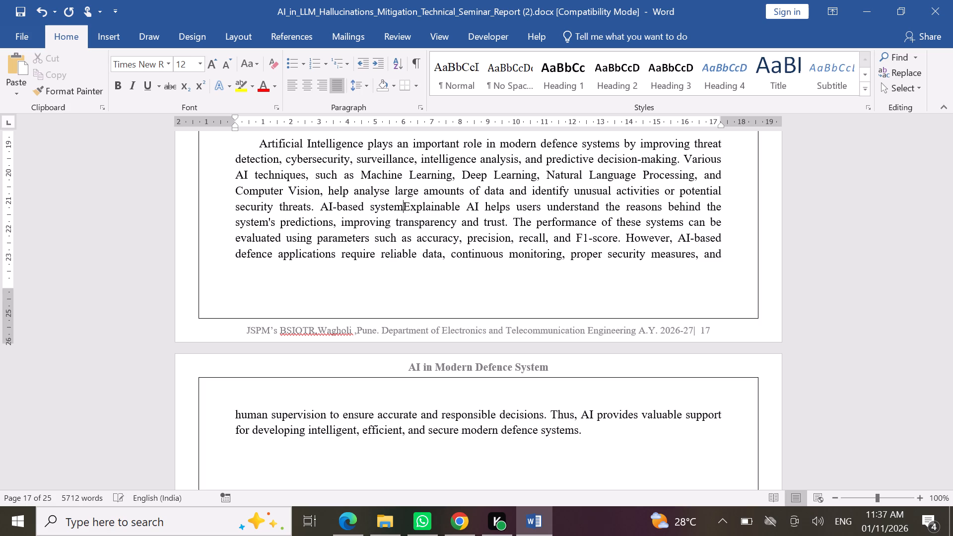
{"action": "key", "text": "BackSpace"}
{"action": "key", "text": "BackSpace"}
{"action": "key", "text": "BackSpace"}
{"action": "key", "text": "BackSpace"}
{"action": "key", "text": "BackSpace"}
{"action": "key", "text": "BackSpace"}
{"action": "key", "text": "BackSpace"}
{"action": "key", "text": "BackSpace"}
{"action": "key", "text": "BackSpace"}
{"action": "key", "text": "BackSpace"}
{"action": "key", "text": "BackSpace"}
{"action": "key", "text": "BackSpace"}
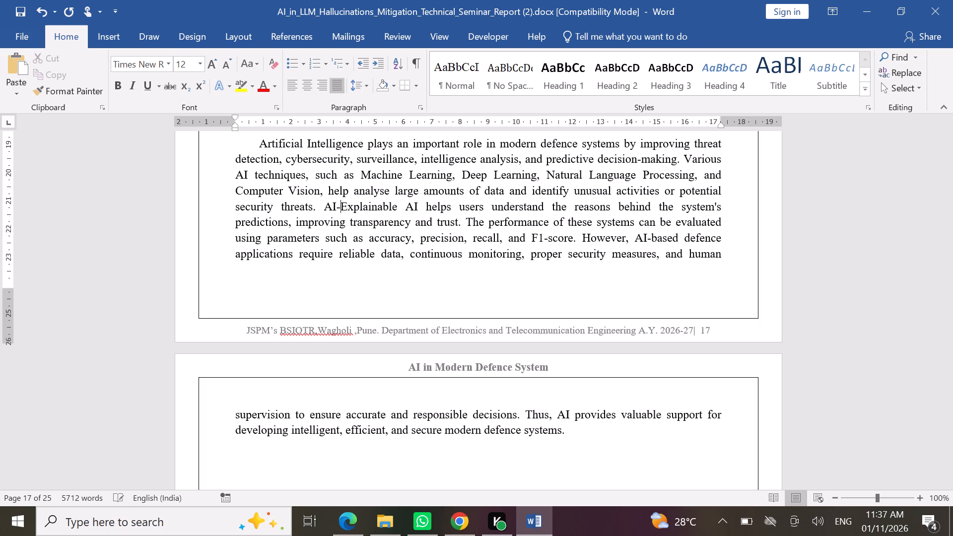
{"action": "key", "text": "BackSpace"}
{"action": "key", "text": "BackSpace"}
{"action": "key", "text": "BackSpace"}
{"action": "key", "text": "BackSpace"}
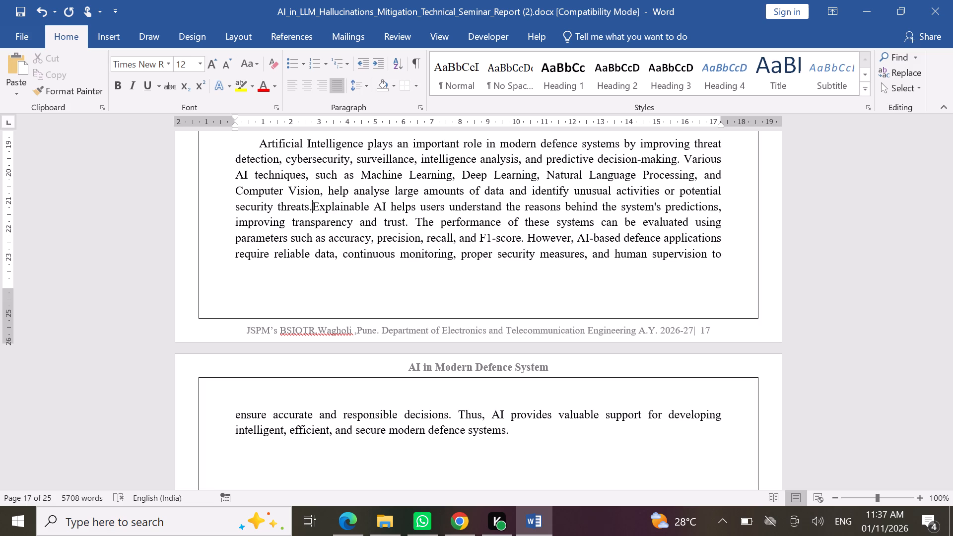
{"action": "key", "text": "space"}
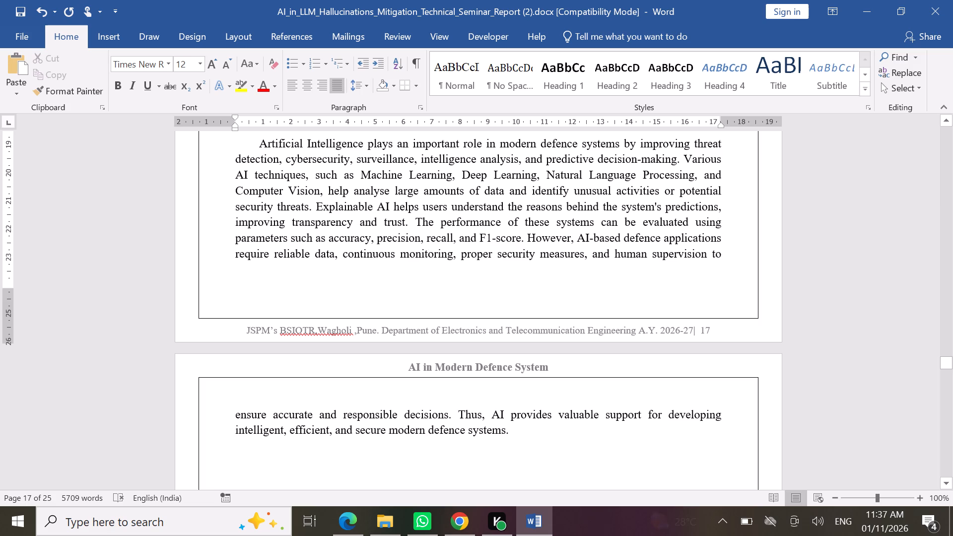
Delete the closing sentence of the Chapter 5 summary, from "Thus, AI provides valuable support" to "secure modern defence systems.".
{"action": "scroll", "coordinate": [556, 434], "scroll_direction": "down", "scroll_amount": 1}
{"action": "scroll", "coordinate": [556, 434], "scroll_direction": "up", "scroll_amount": 2}
{"action": "scroll", "coordinate": [556, 434], "scroll_direction": "down", "scroll_amount": 2}
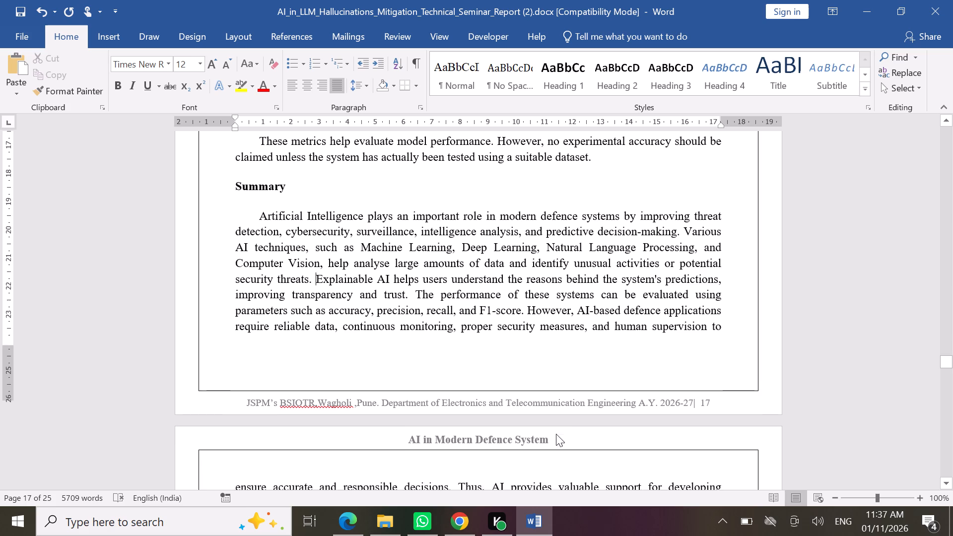
{"action": "scroll", "coordinate": [556, 434], "scroll_direction": "down", "scroll_amount": 3}
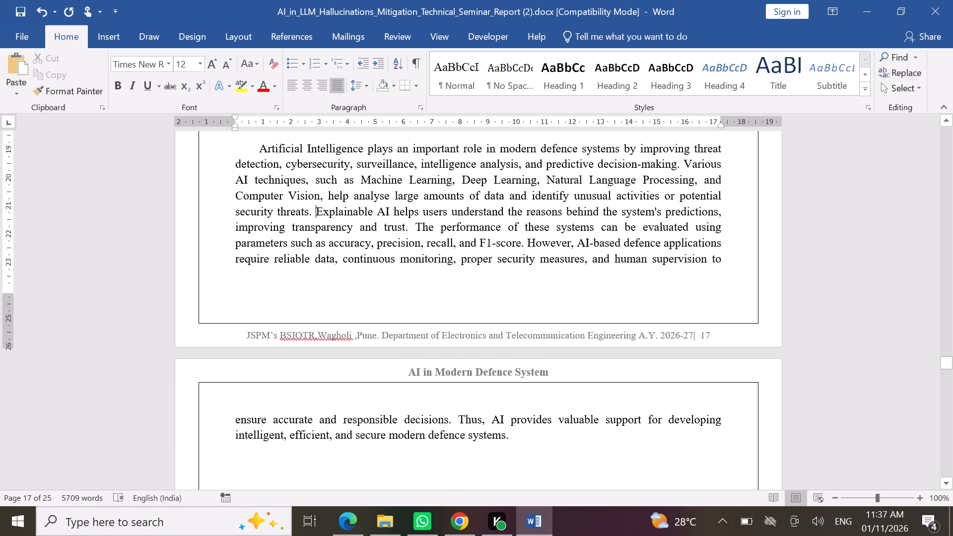
{"action": "left_click_drag", "start_coordinate": [459, 419], "coordinate": [519, 441]}
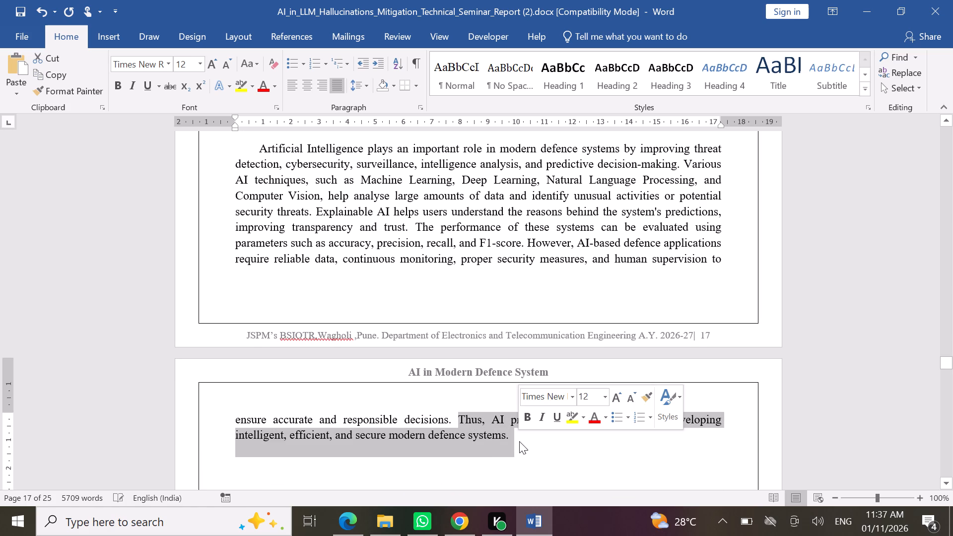
{"action": "key", "text": "BackSpace"}
{"action": "scroll", "coordinate": [585, 388], "scroll_direction": "down", "scroll_amount": 1}
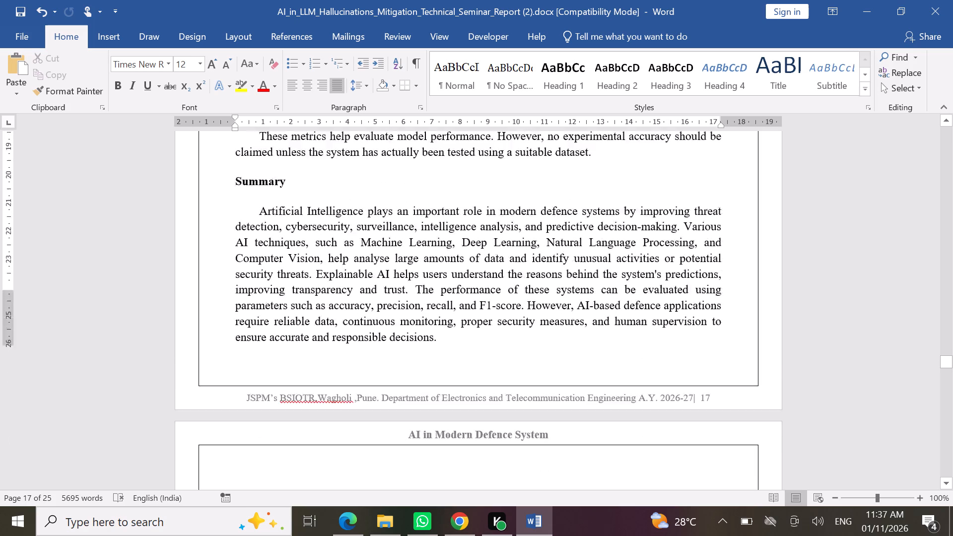
{"action": "scroll", "coordinate": [585, 388], "scroll_direction": "down", "scroll_amount": 2}
{"action": "scroll", "coordinate": [585, 388], "scroll_direction": "up", "scroll_amount": 1}
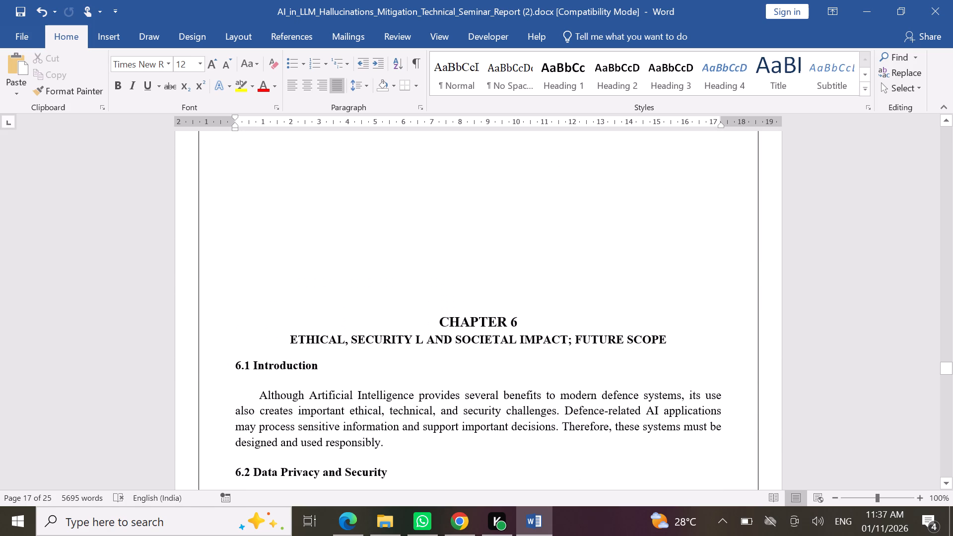
Delete the empty lines between the end of the Chapter 5 summary and the "CHAPTER 6" heading so the chapter starts at its page top.
{"action": "left_click", "coordinate": [504, 296]}
{"action": "key", "text": "BackSpace"}
{"action": "key", "text": "BackSpace"}
{"action": "key", "text": "BackSpace"}
{"action": "key", "text": "BackSpace"}
{"action": "key", "text": "BackSpace"}
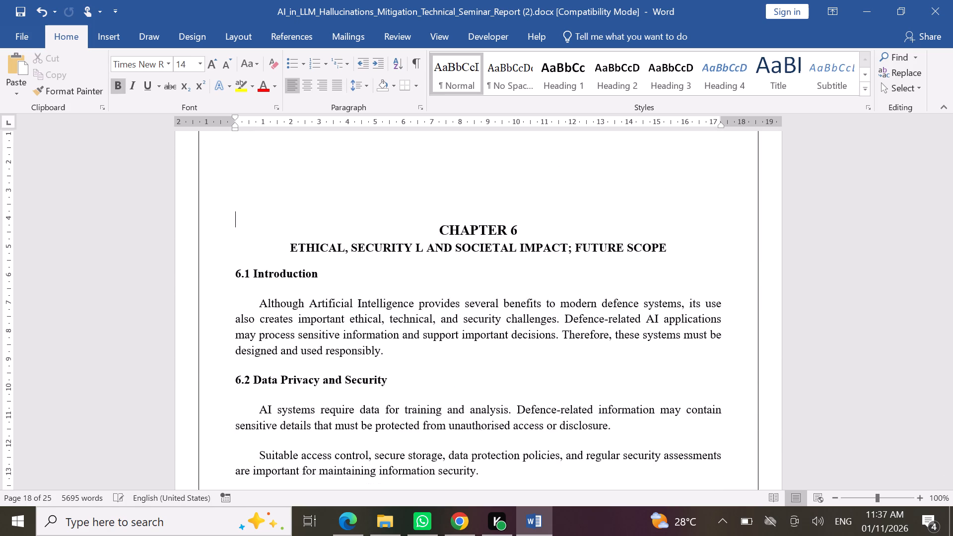
{"action": "key", "text": "BackSpace"}
{"action": "key", "text": "BackSpace"}
{"action": "key", "text": "BackSpace"}
{"action": "key", "text": "BackSpace"}
{"action": "key", "text": "BackSpace"}
{"action": "key", "text": "BackSpace"}
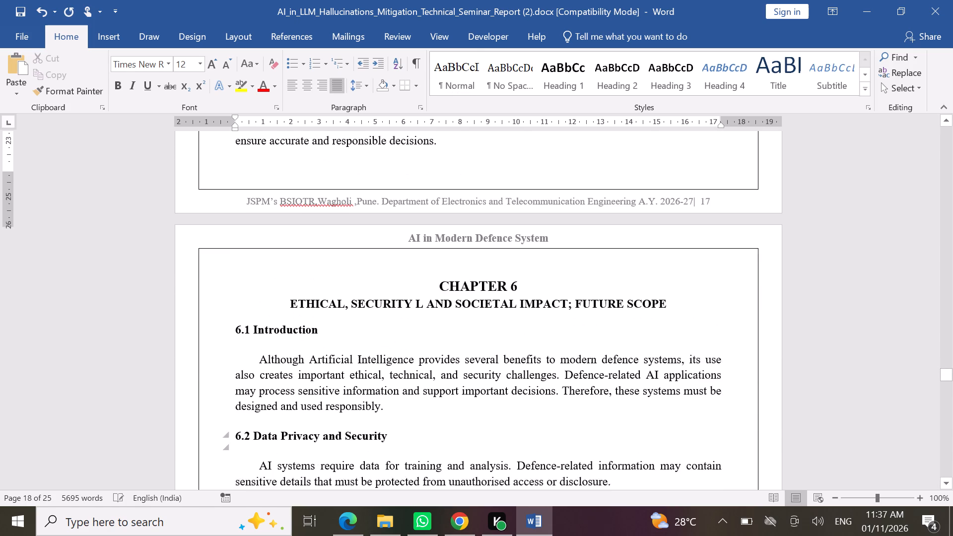
Review the layout of the remaining report pages from Chapter 6 through Chapter 7 to the end of the references.
{"action": "scroll", "coordinate": [639, 370], "scroll_direction": "down", "scroll_amount": 2}
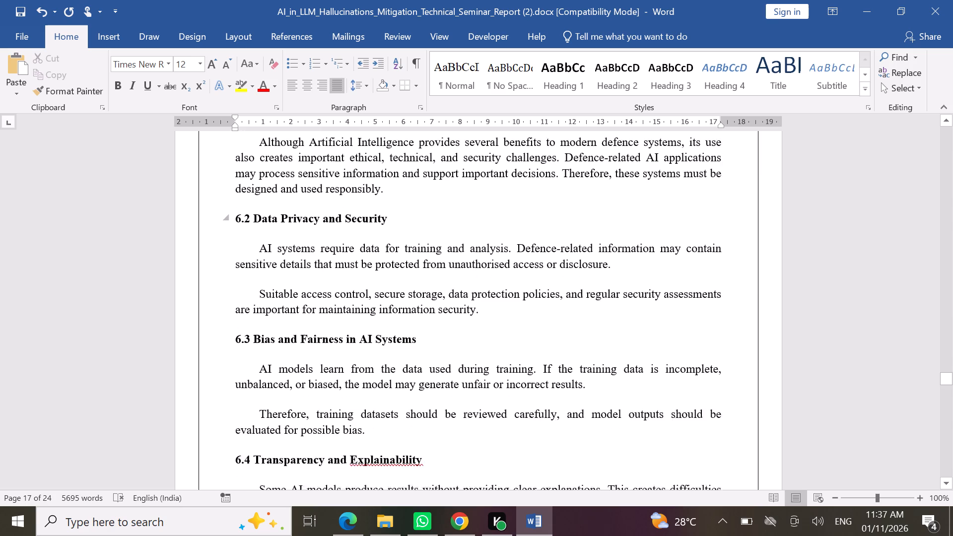
{"action": "scroll", "coordinate": [639, 370], "scroll_direction": "down", "scroll_amount": 10}
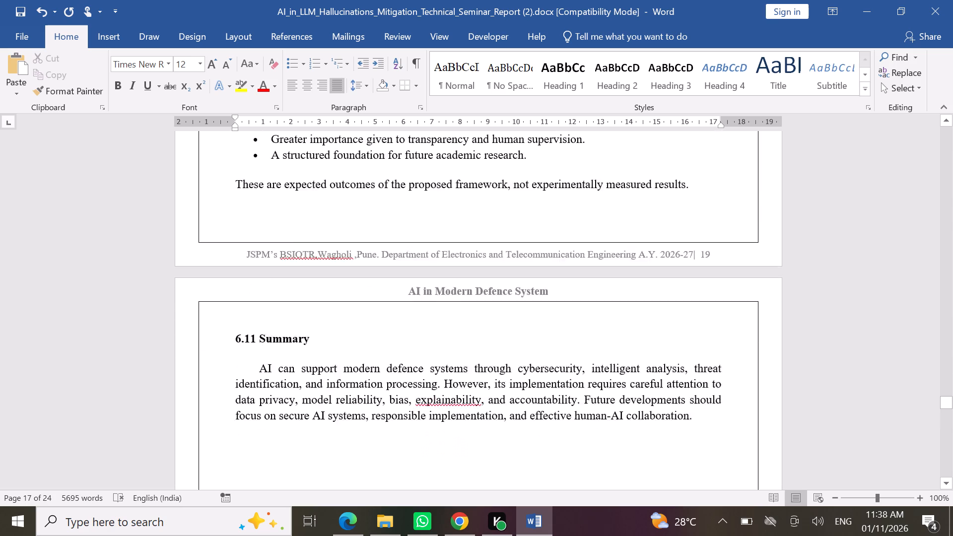
{"action": "scroll", "coordinate": [639, 370], "scroll_direction": "down", "scroll_amount": 10}
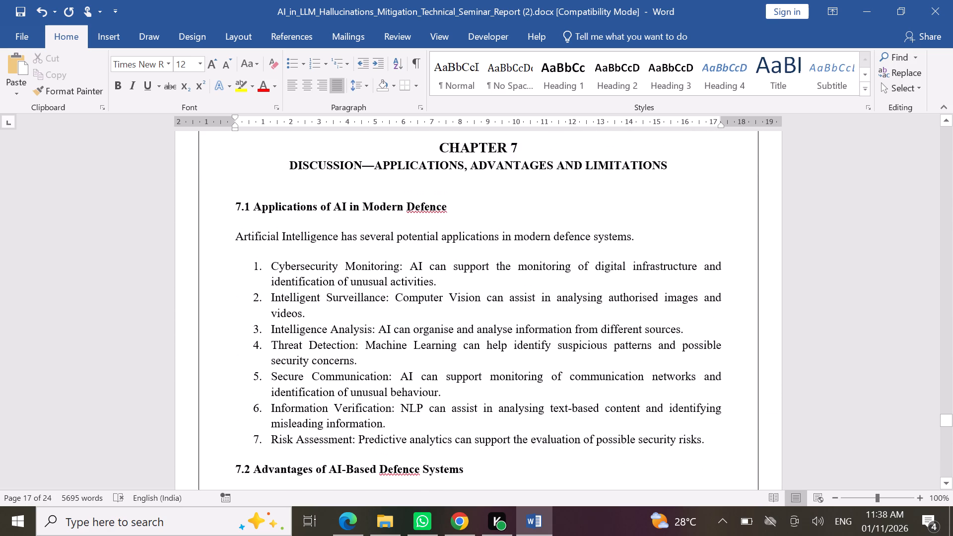
{"action": "scroll", "coordinate": [639, 370], "scroll_direction": "down", "scroll_amount": 10}
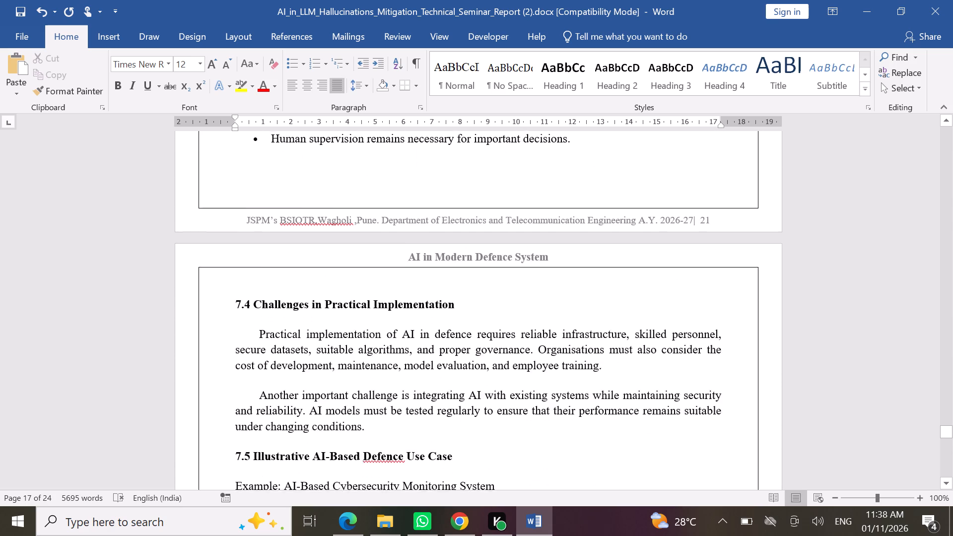
{"action": "scroll", "coordinate": [639, 370], "scroll_direction": "down", "scroll_amount": 10}
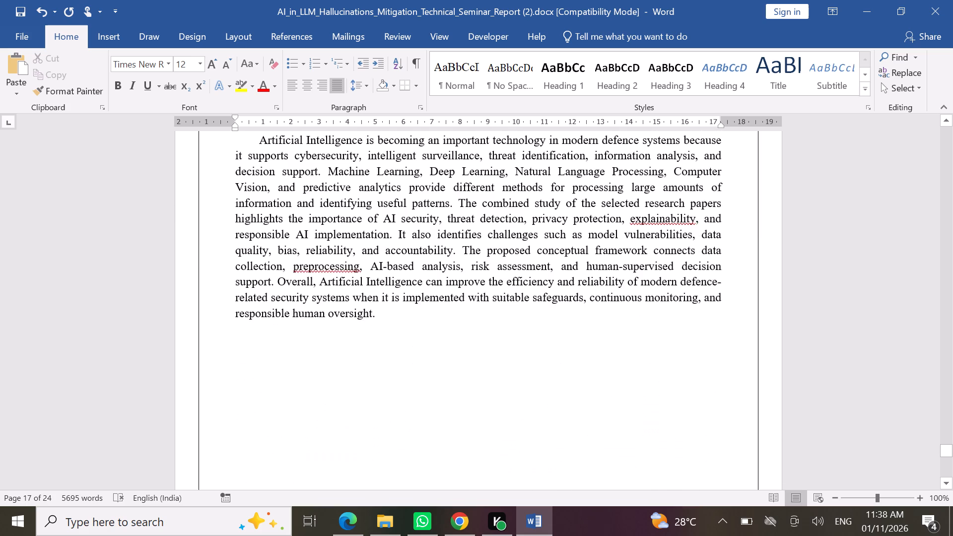
{"action": "scroll", "coordinate": [639, 370], "scroll_direction": "down", "scroll_amount": 7}
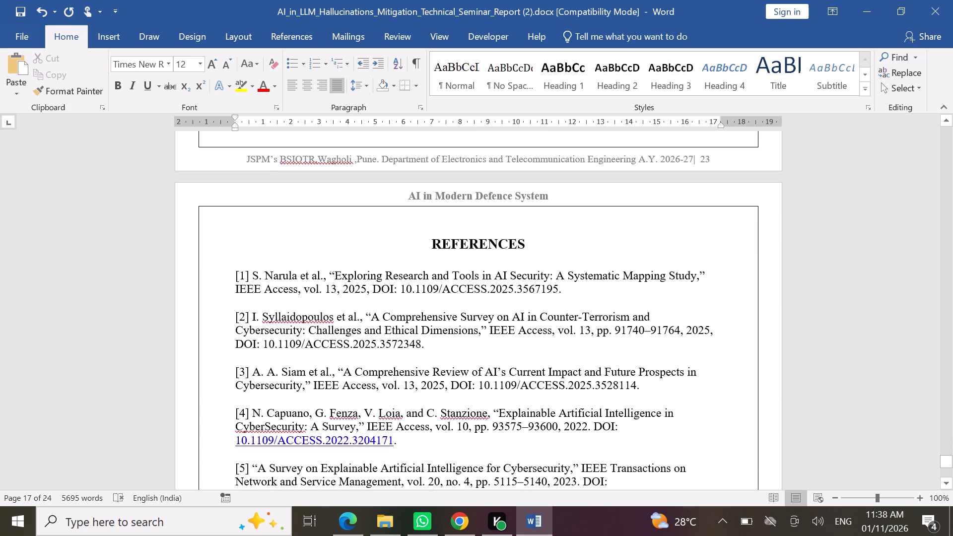
{"action": "scroll", "coordinate": [639, 370], "scroll_direction": "down", "scroll_amount": 6}
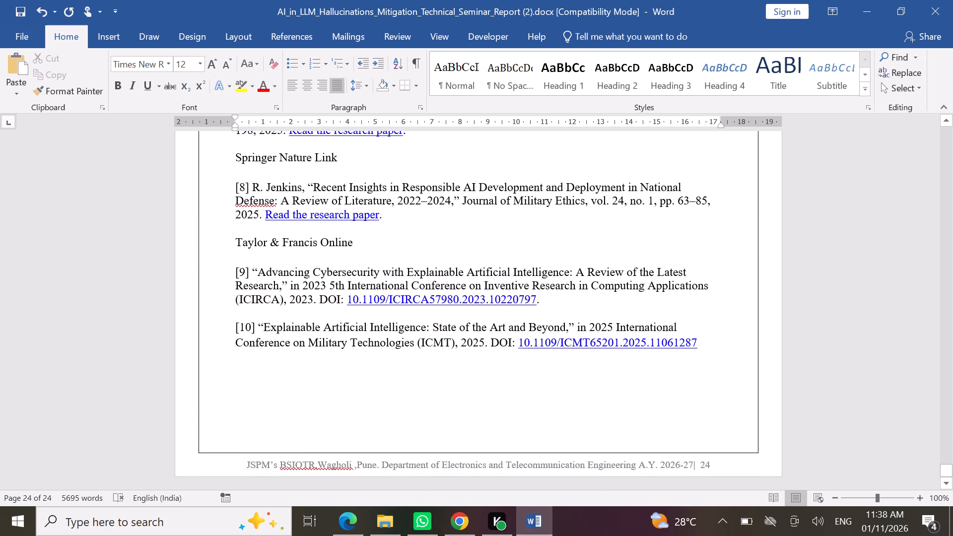
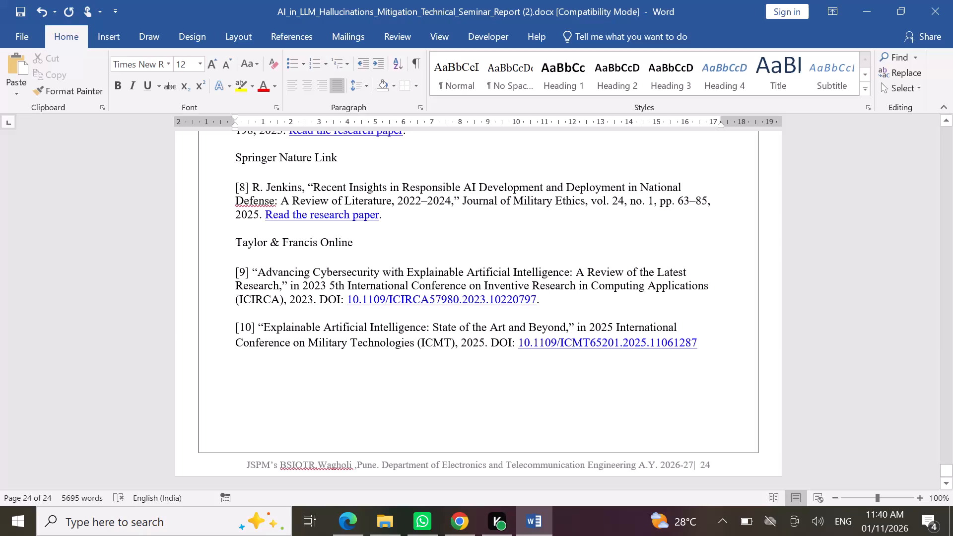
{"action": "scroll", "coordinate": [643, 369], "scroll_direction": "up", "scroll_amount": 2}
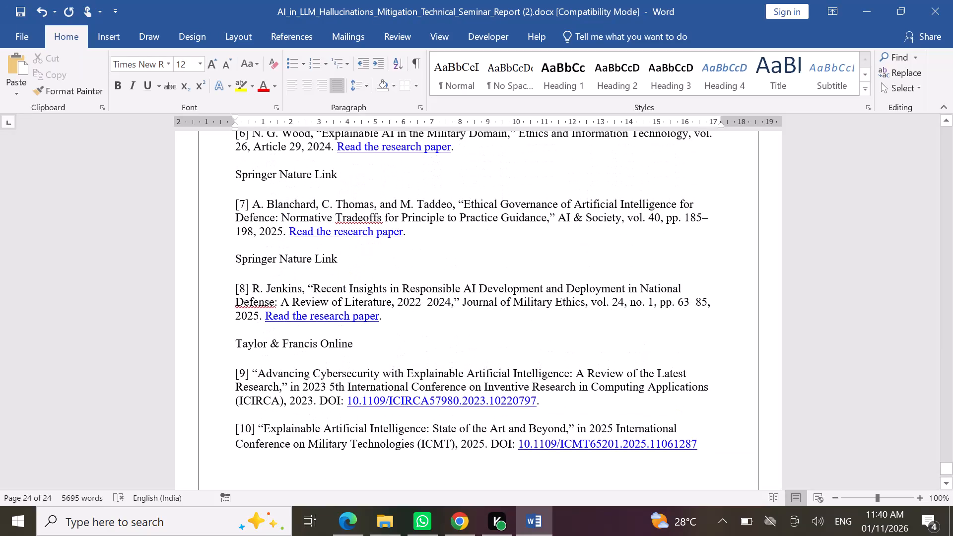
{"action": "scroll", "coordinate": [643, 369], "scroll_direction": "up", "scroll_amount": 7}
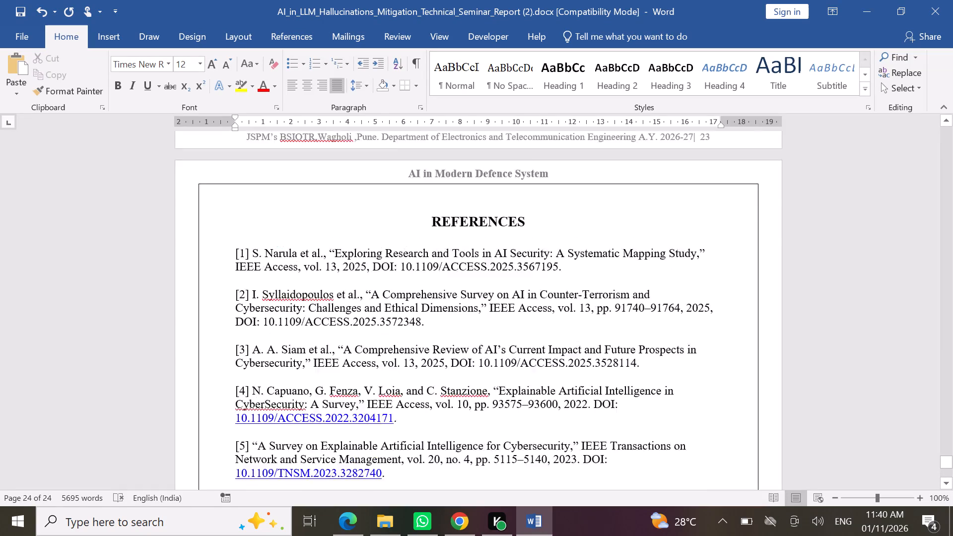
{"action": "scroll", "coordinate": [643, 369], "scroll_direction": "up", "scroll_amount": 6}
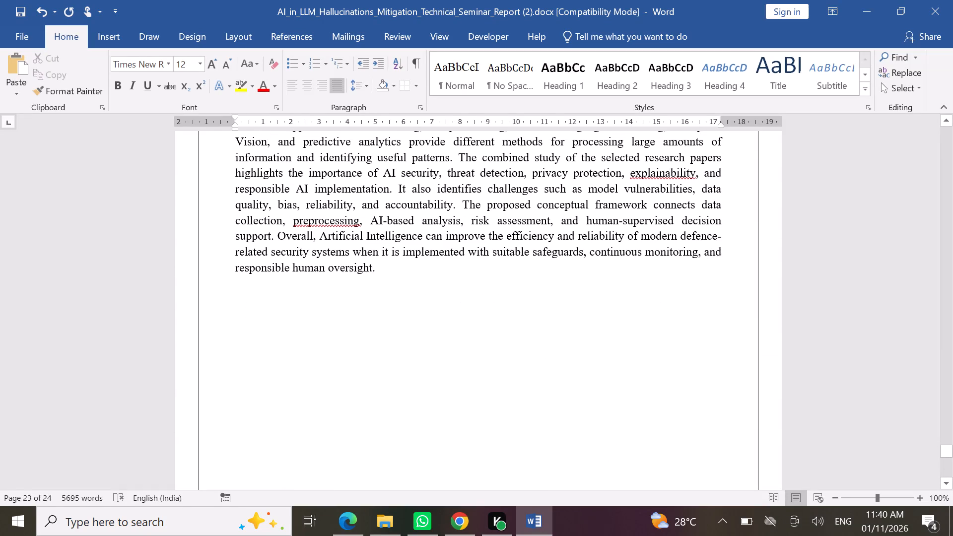
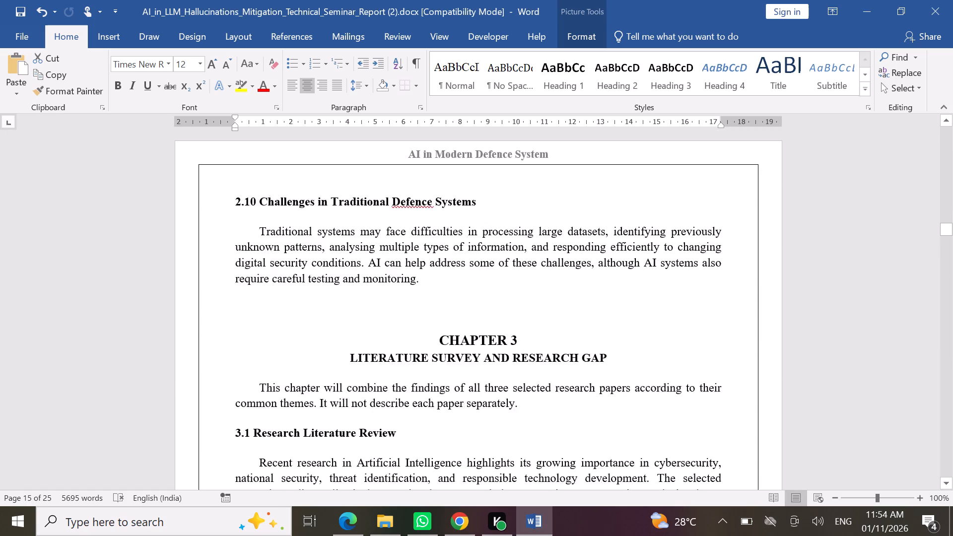
{"action": "scroll", "coordinate": [578, 283], "scroll_direction": "up", "scroll_amount": 9}
{"action": "scroll", "coordinate": [578, 283], "scroll_direction": "up", "scroll_amount": 12}
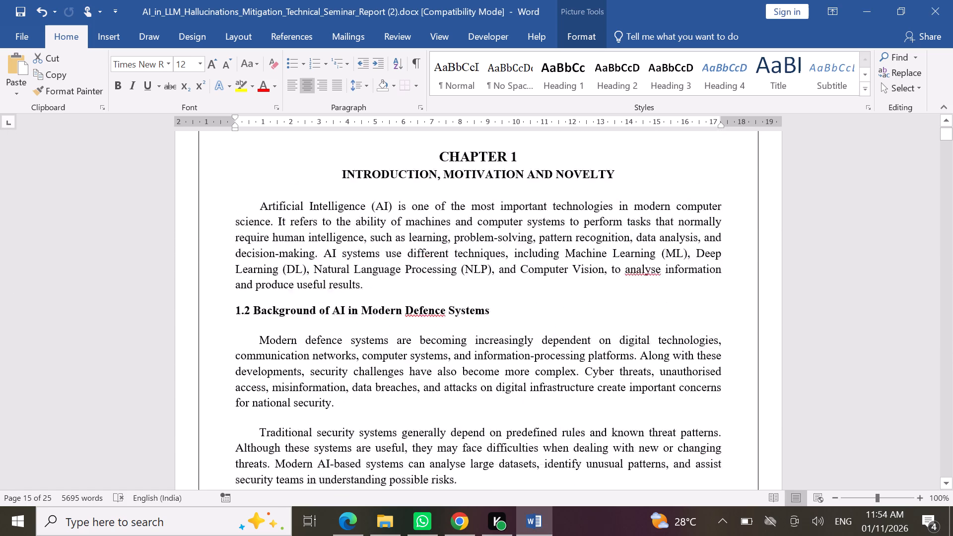
{"action": "scroll", "coordinate": [578, 283], "scroll_direction": "up", "scroll_amount": 3}
{"action": "scroll", "coordinate": [578, 283], "scroll_direction": "down", "scroll_amount": 1}
{"action": "scroll", "coordinate": [578, 283], "scroll_direction": "up", "scroll_amount": 1}
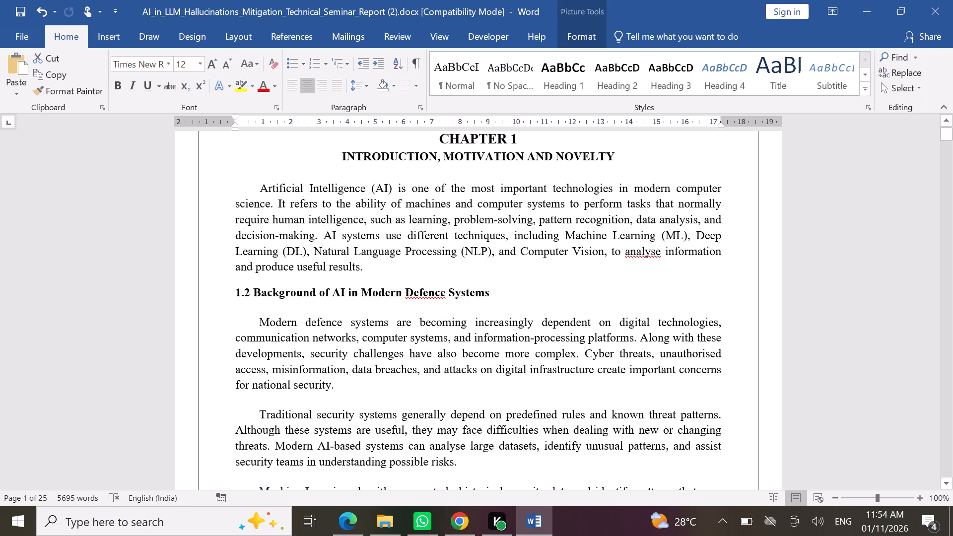
{"action": "left_click", "coordinate": [378, 268]}
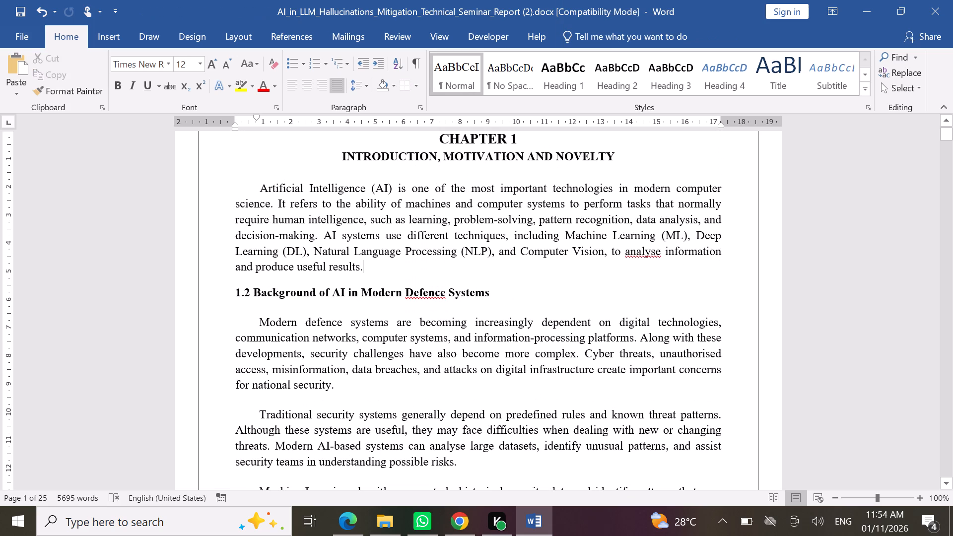
{"action": "left_click", "coordinate": [250, 293]}
{"action": "key", "text": "BackSpace"}
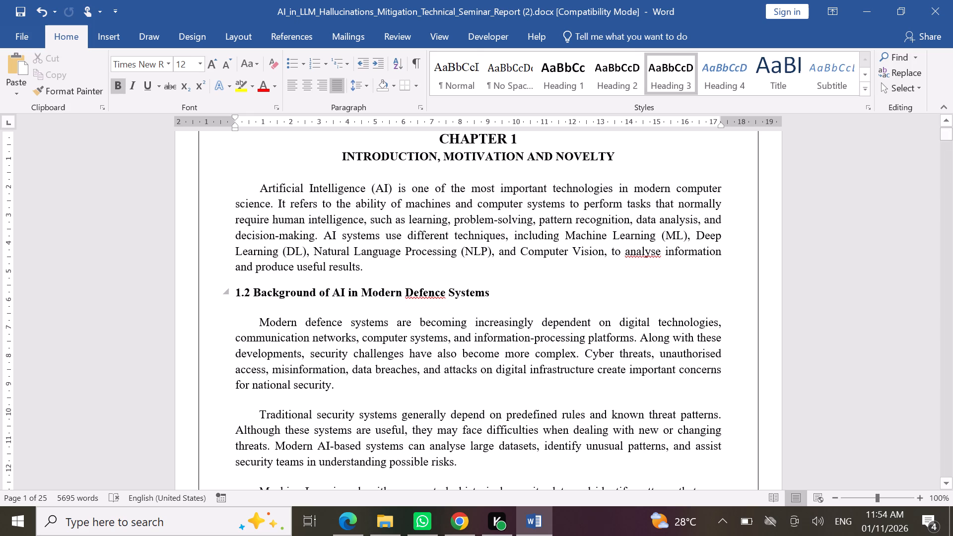
{"action": "key", "text": "1"}
Renumber the "Evolution of AI in Defence" heading to 1.2 and the "Need for AI in Modern Defence Systems" heading to 1.3.
{"action": "scroll", "coordinate": [250, 293], "scroll_direction": "down", "scroll_amount": 1}
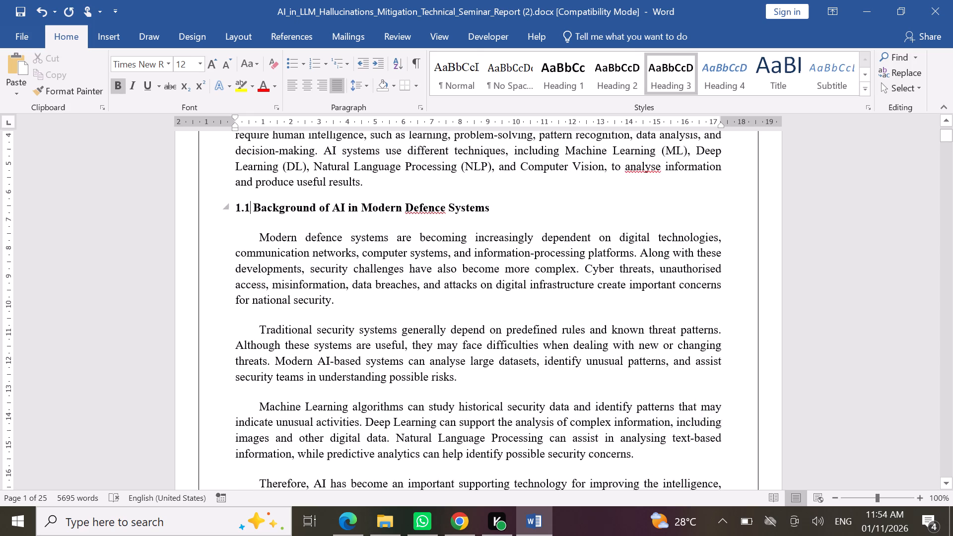
{"action": "scroll", "coordinate": [250, 293], "scroll_direction": "down", "scroll_amount": 2}
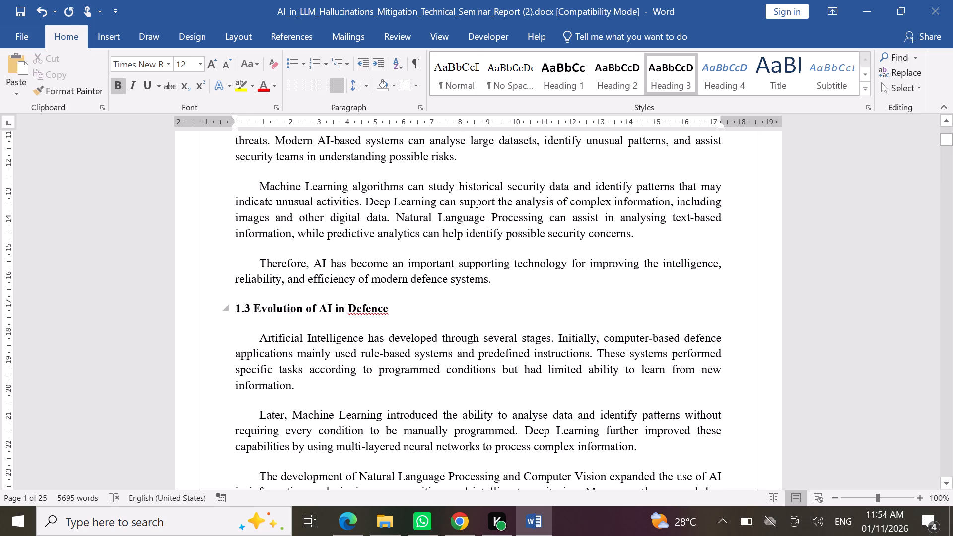
{"action": "left_click", "coordinate": [249, 308]}
{"action": "key", "text": "BackSpace"}
{"action": "key", "text": "2"}
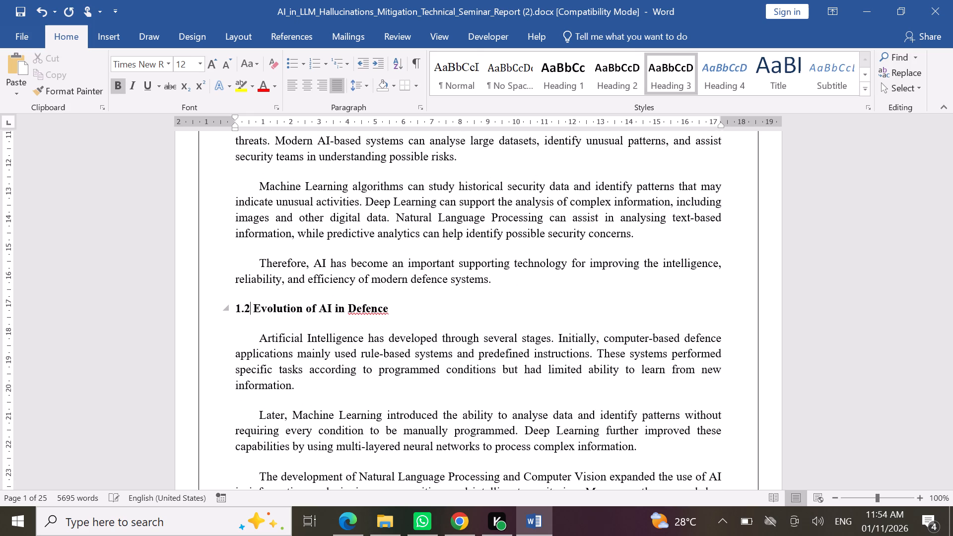
{"action": "scroll", "coordinate": [249, 308], "scroll_direction": "down", "scroll_amount": 4}
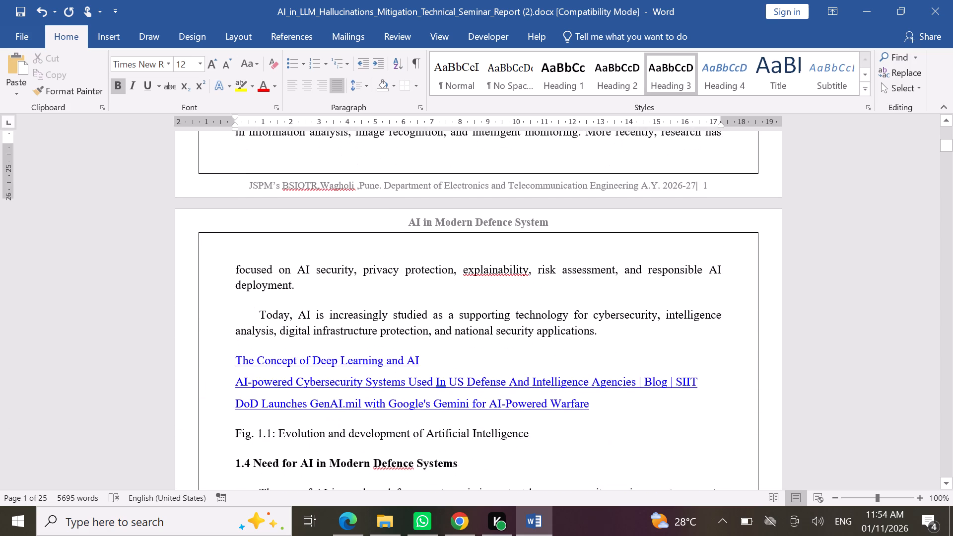
{"action": "scroll", "coordinate": [249, 308], "scroll_direction": "down", "scroll_amount": 1}
{"action": "left_click", "coordinate": [272, 260]}
{"action": "scroll", "coordinate": [238, 315], "scroll_direction": "up", "scroll_amount": 1}
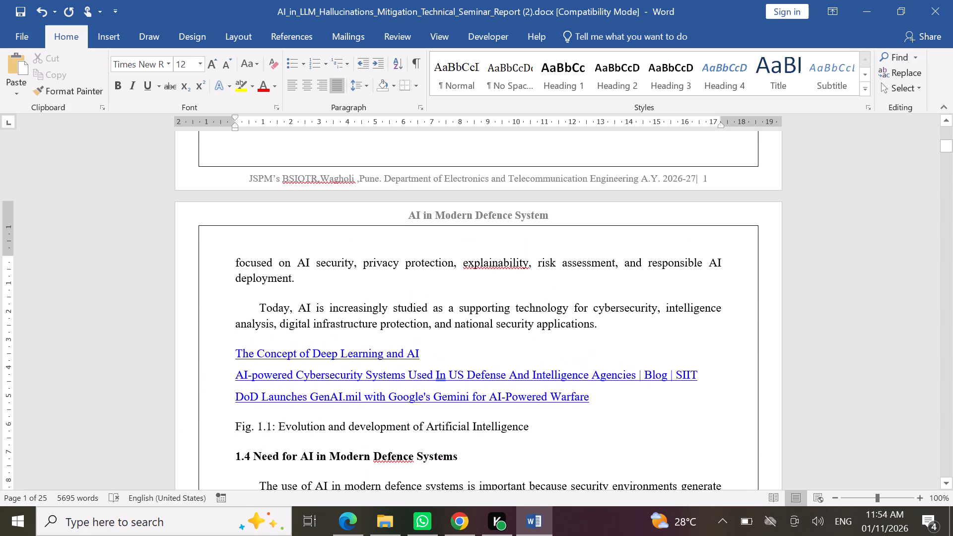
{"action": "left_click", "coordinate": [248, 455]}
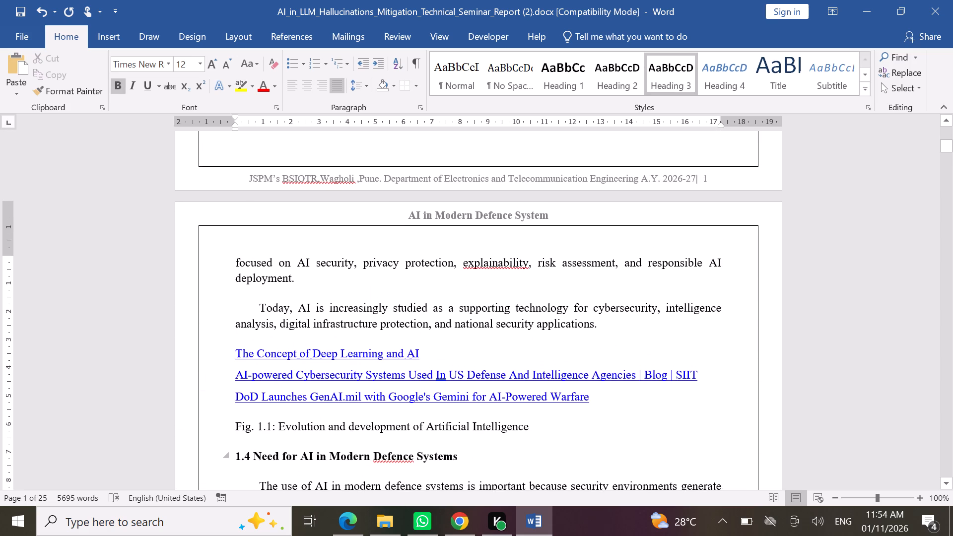
{"action": "key", "text": "BackSpace"}
{"action": "key", "text": "3"}
Renumber the "Importance of AI in National Security" heading to 1.4 and the "Objectives of the Seminar" heading to 1.5.
{"action": "scroll", "coordinate": [248, 455], "scroll_direction": "down", "scroll_amount": 2}
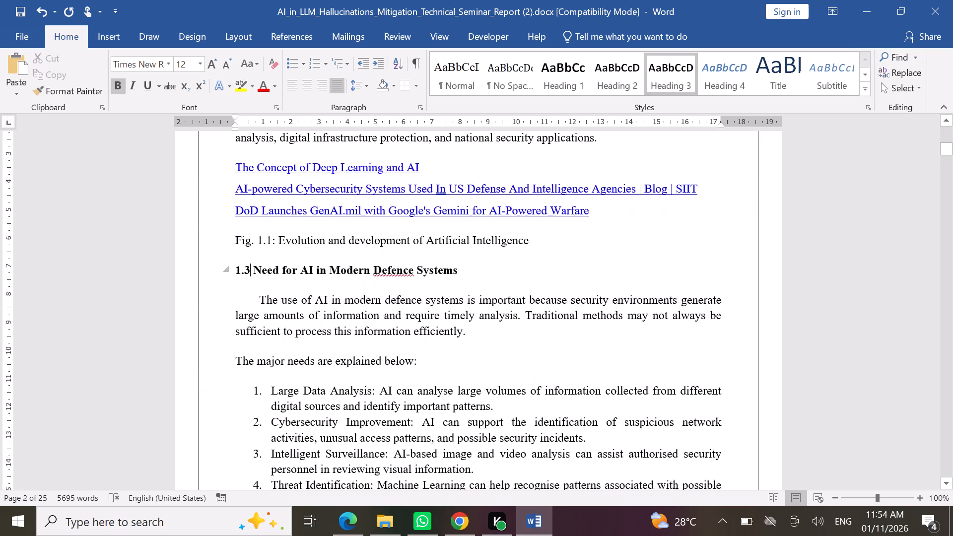
{"action": "scroll", "coordinate": [248, 455], "scroll_direction": "down", "scroll_amount": 3}
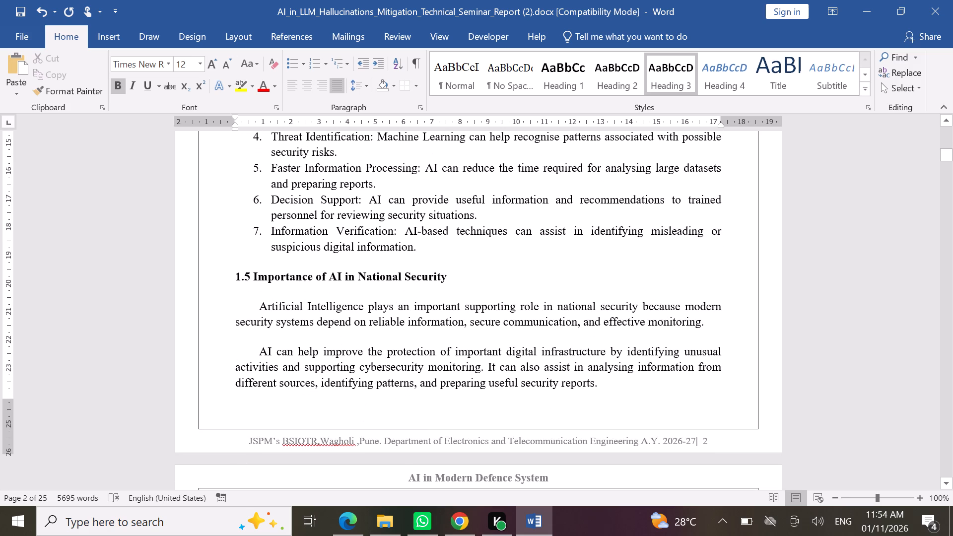
{"action": "left_click", "coordinate": [250, 274]}
{"action": "key", "text": "BackSpace"}
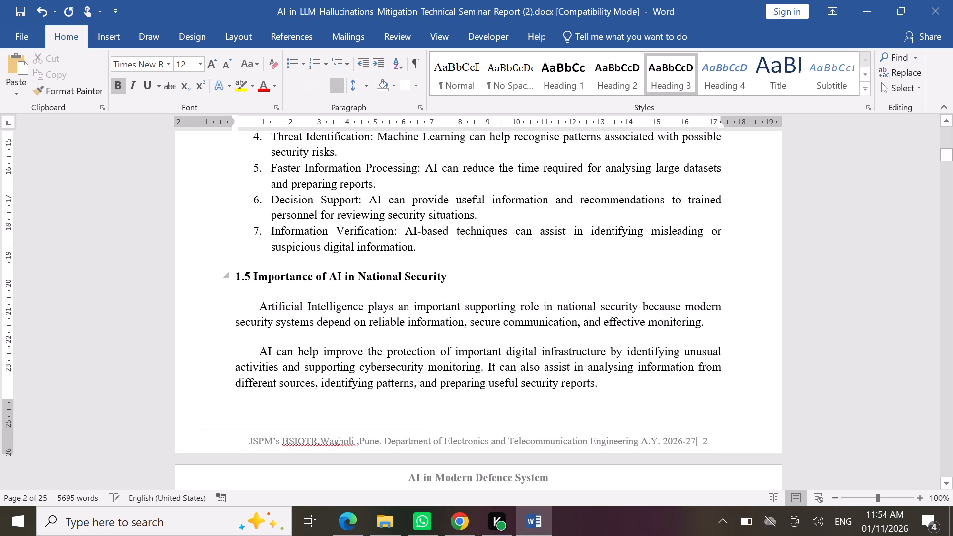
{"action": "key", "text": "4"}
{"action": "scroll", "coordinate": [250, 274], "scroll_direction": "down", "scroll_amount": 3}
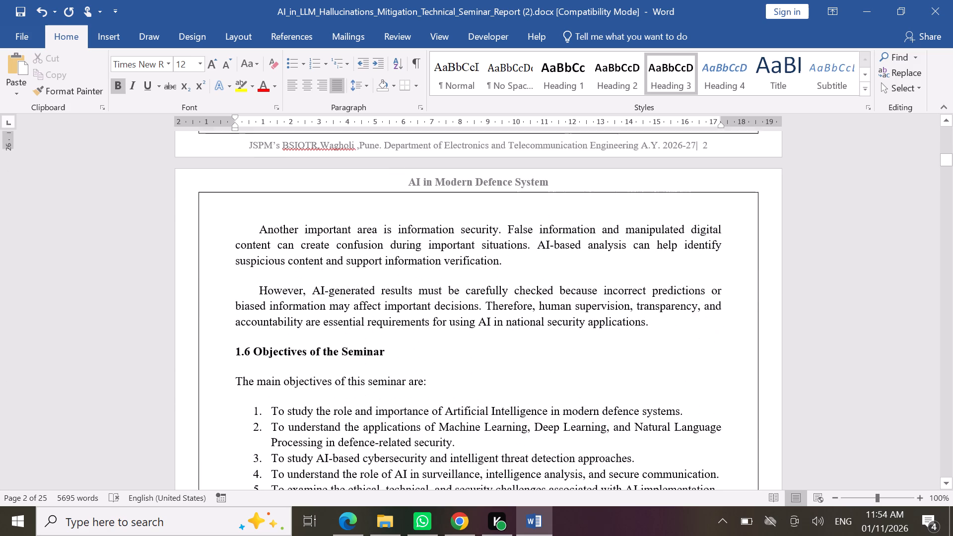
{"action": "left_click", "coordinate": [251, 343]}
{"action": "key", "text": "BackSpace"}
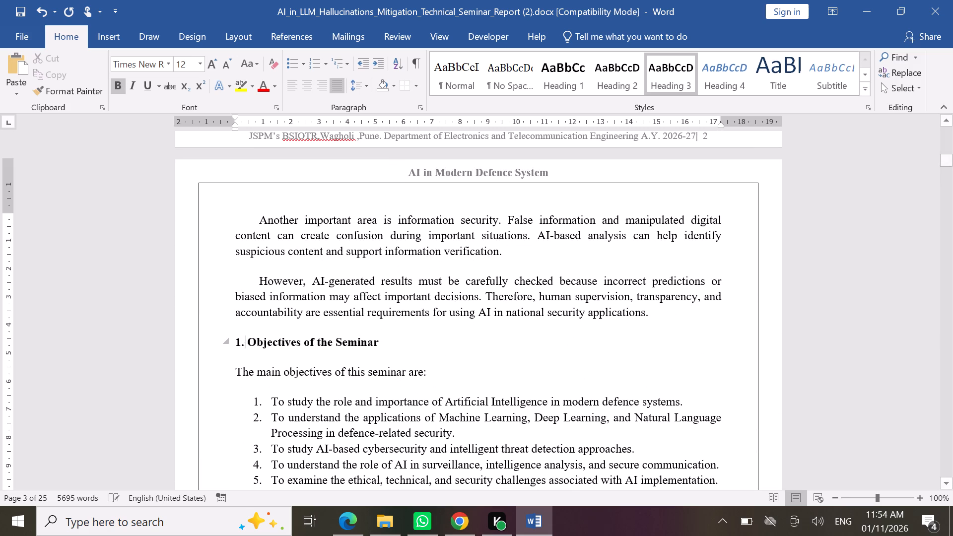
{"action": "key", "text": "5"}
Renumber the "Problem Statement and Motivation" heading to 1.6 and the "Novelty of the Proposed Seminar Framework" heading to 1.7.
{"action": "scroll", "coordinate": [251, 343], "scroll_direction": "down", "scroll_amount": 3}
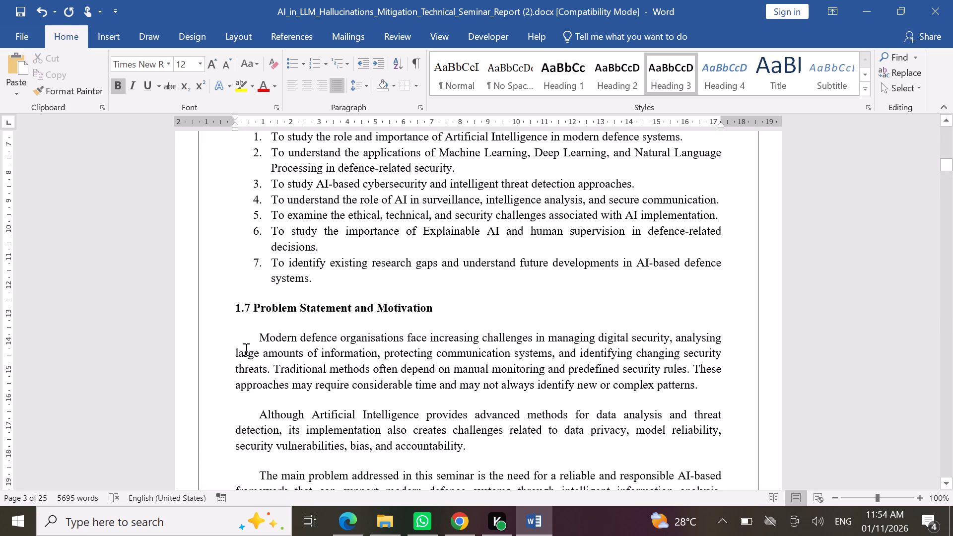
{"action": "left_click", "coordinate": [250, 306]}
{"action": "key", "text": "BackSpace"}
{"action": "key", "text": "6"}
{"action": "scroll", "coordinate": [250, 306], "scroll_direction": "down", "scroll_amount": 4}
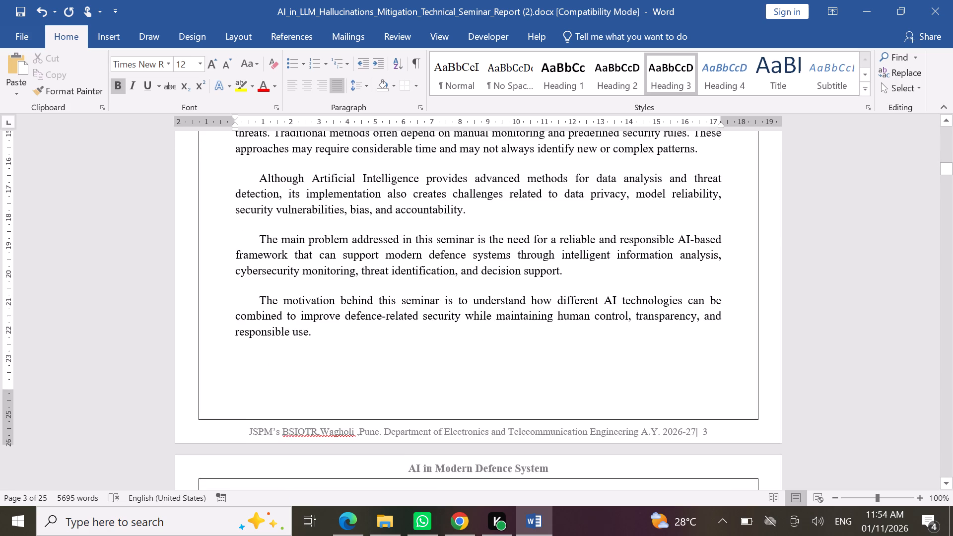
{"action": "scroll", "coordinate": [250, 306], "scroll_direction": "down", "scroll_amount": 1}
{"action": "left_click", "coordinate": [249, 382]}
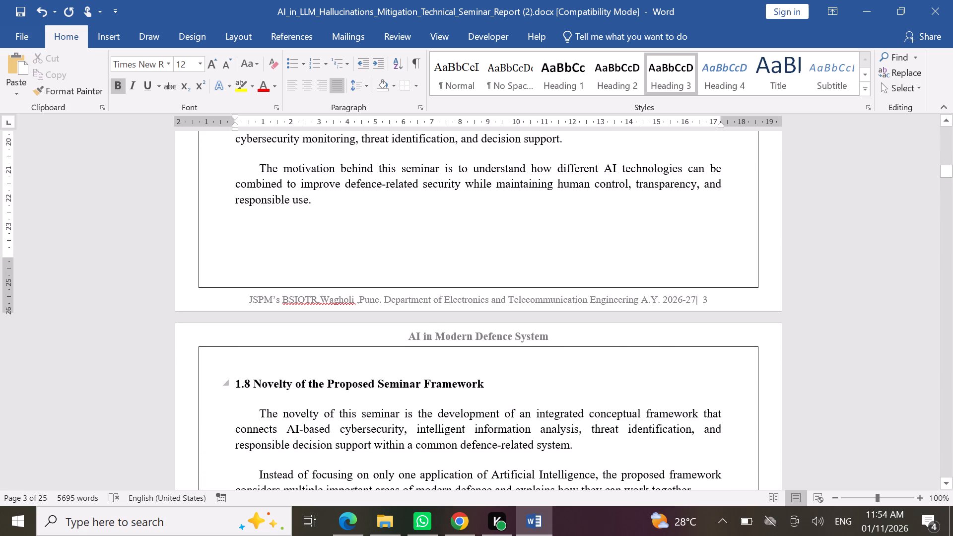
{"action": "key", "text": "BackSpace"}
{"action": "key", "text": "7"}
Renumber the "Organisation of the Report" heading to 1.8.
{"action": "scroll", "coordinate": [249, 382], "scroll_direction": "down", "scroll_amount": 2}
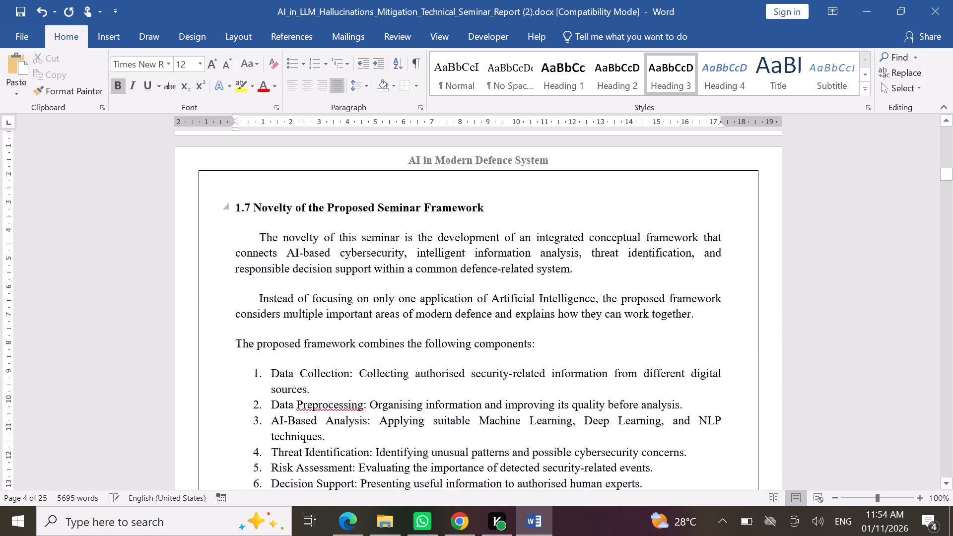
{"action": "scroll", "coordinate": [249, 382], "scroll_direction": "down", "scroll_amount": 3}
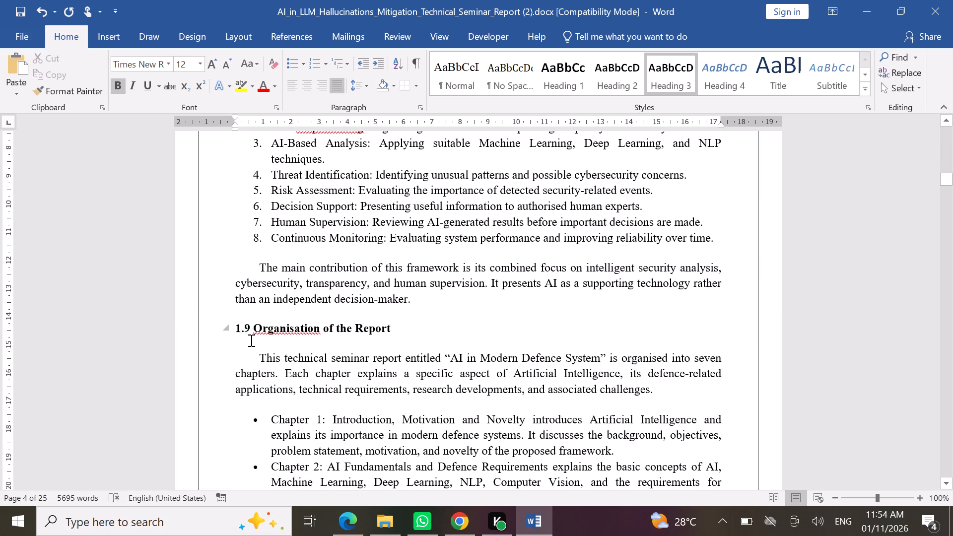
{"action": "left_click", "coordinate": [249, 329]}
{"action": "key", "text": "BackSpace"}
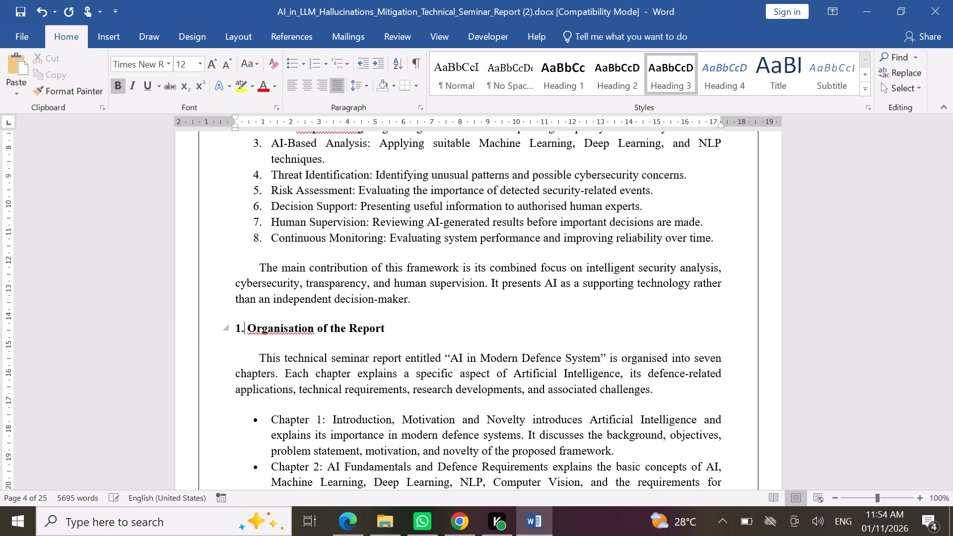
{"action": "key", "text": "8"}
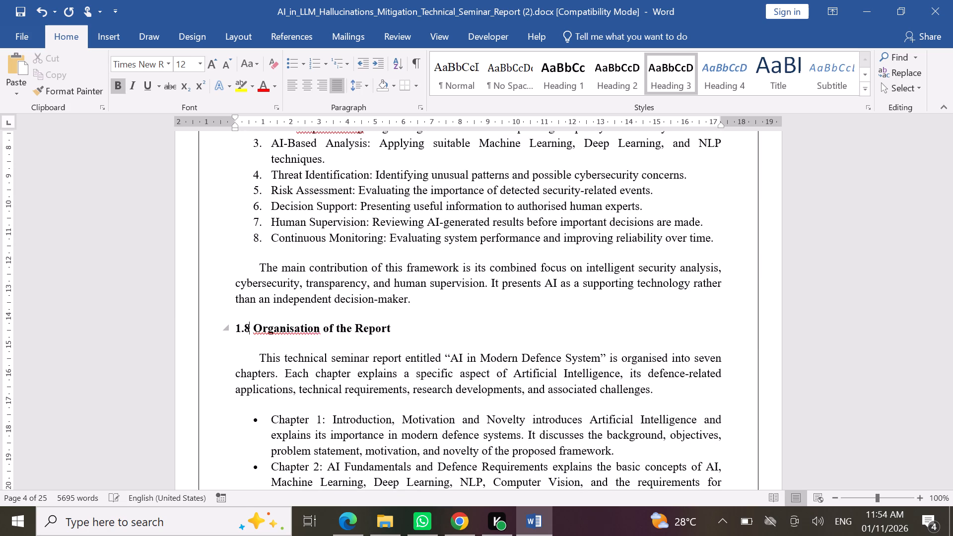
Look through Chapter 1 from the chapter list in section 1.8 back to the section 1.1 background text.
{"action": "scroll", "coordinate": [249, 329], "scroll_direction": "down", "scroll_amount": 3}
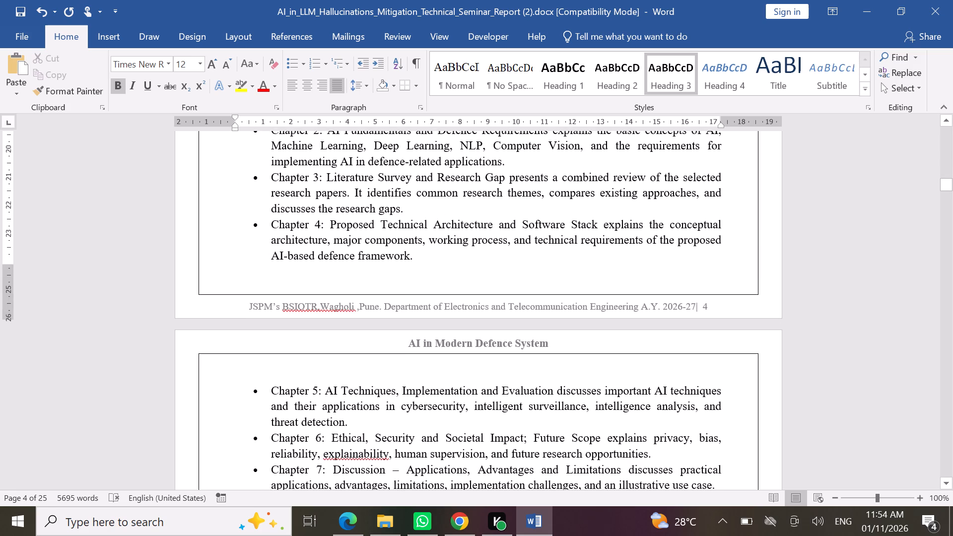
{"action": "scroll", "coordinate": [253, 389], "scroll_direction": "down", "scroll_amount": 2}
{"action": "scroll", "coordinate": [253, 389], "scroll_direction": "up", "scroll_amount": 4}
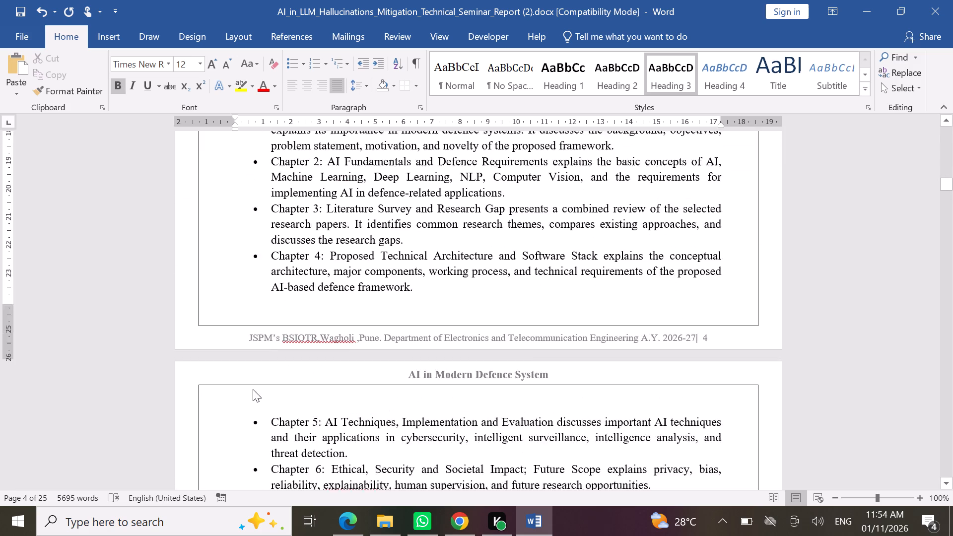
{"action": "scroll", "coordinate": [253, 389], "scroll_direction": "up", "scroll_amount": 9}
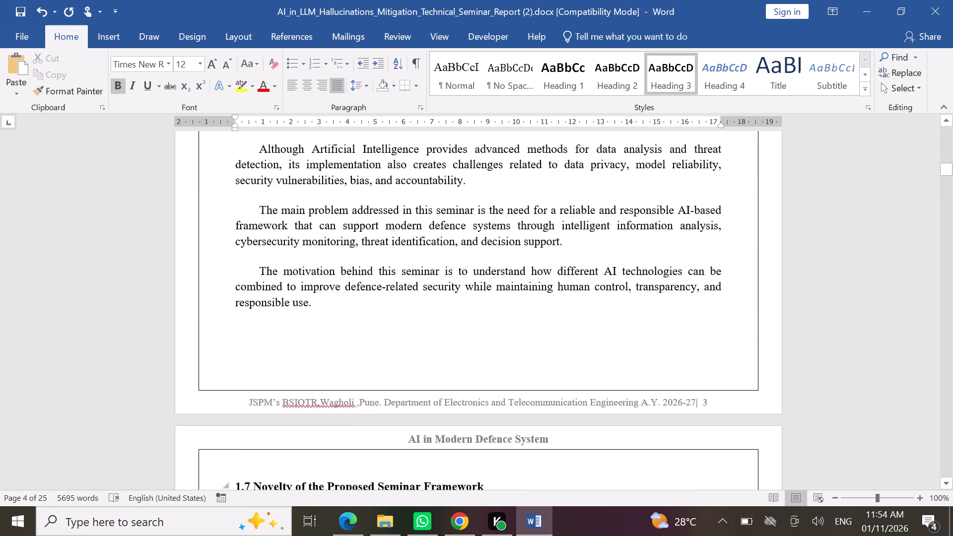
{"action": "scroll", "coordinate": [253, 389], "scroll_direction": "up", "scroll_amount": 10}
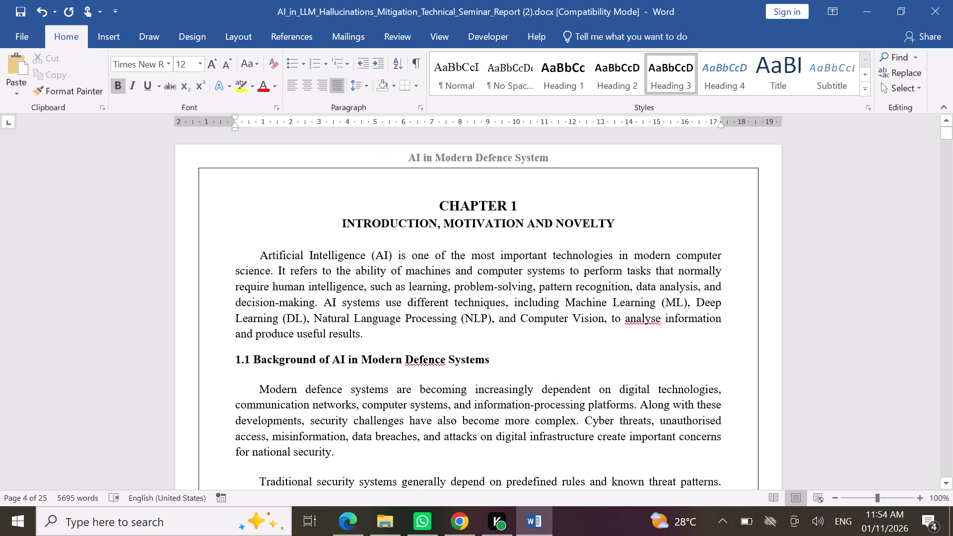
{"action": "scroll", "coordinate": [253, 389], "scroll_direction": "up", "scroll_amount": 1}
{"action": "scroll", "coordinate": [253, 389], "scroll_direction": "down", "scroll_amount": 1}
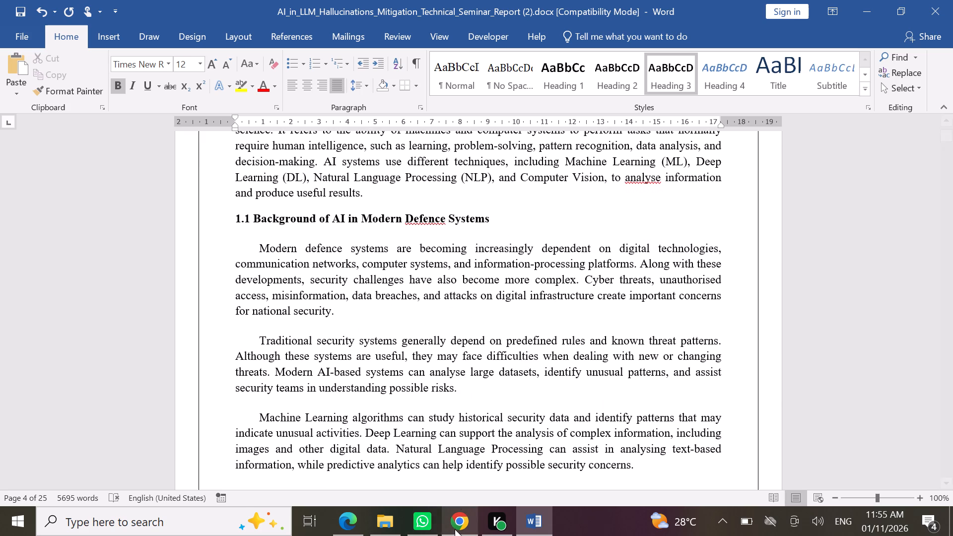
{"action": "scroll", "coordinate": [500, 367], "scroll_direction": "down", "scroll_amount": 1}
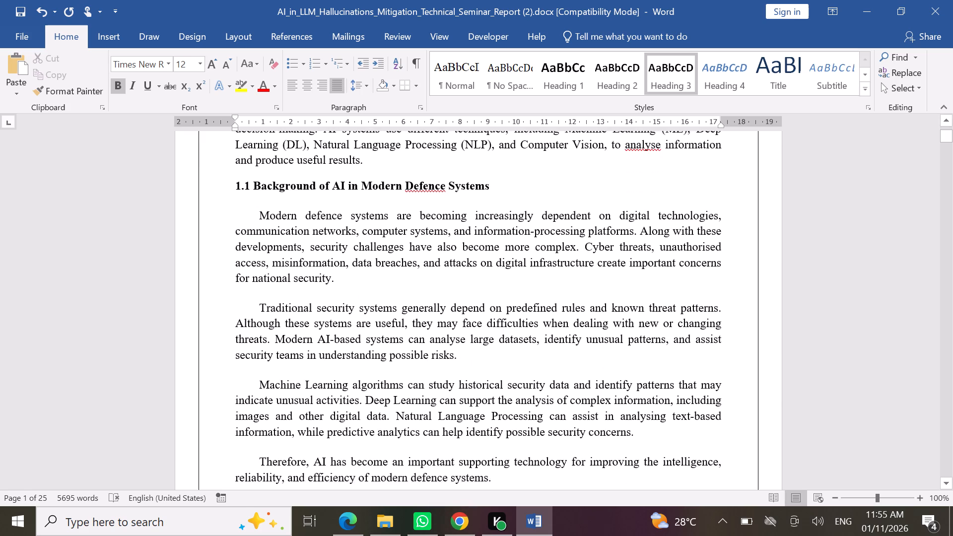
Look through the Word report from section 1.1 to the Fig. 1.1 caption and the start of section 1.3.
{"action": "scroll", "coordinate": [500, 367], "scroll_direction": "down", "scroll_amount": 3}
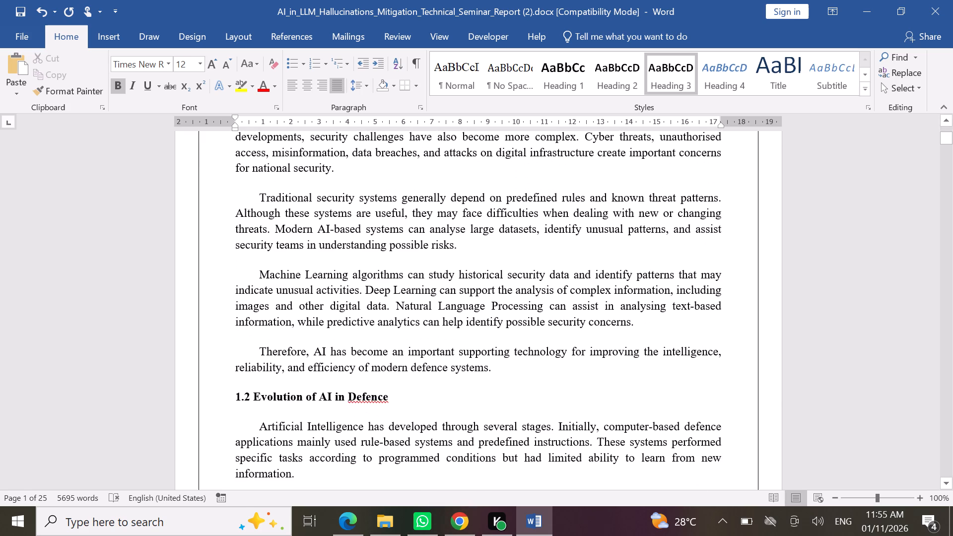
{"action": "scroll", "coordinate": [500, 367], "scroll_direction": "down", "scroll_amount": 3}
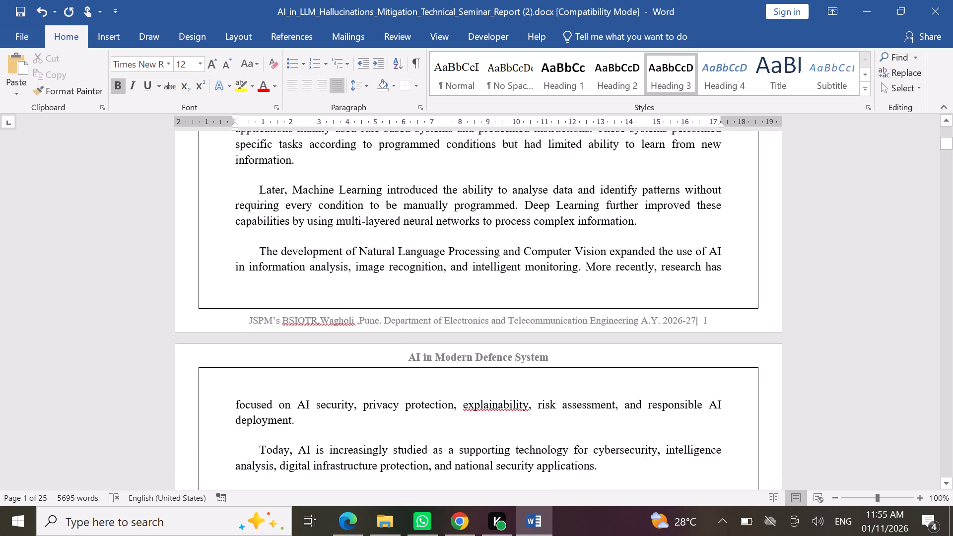
{"action": "scroll", "coordinate": [500, 367], "scroll_direction": "down", "scroll_amount": 2}
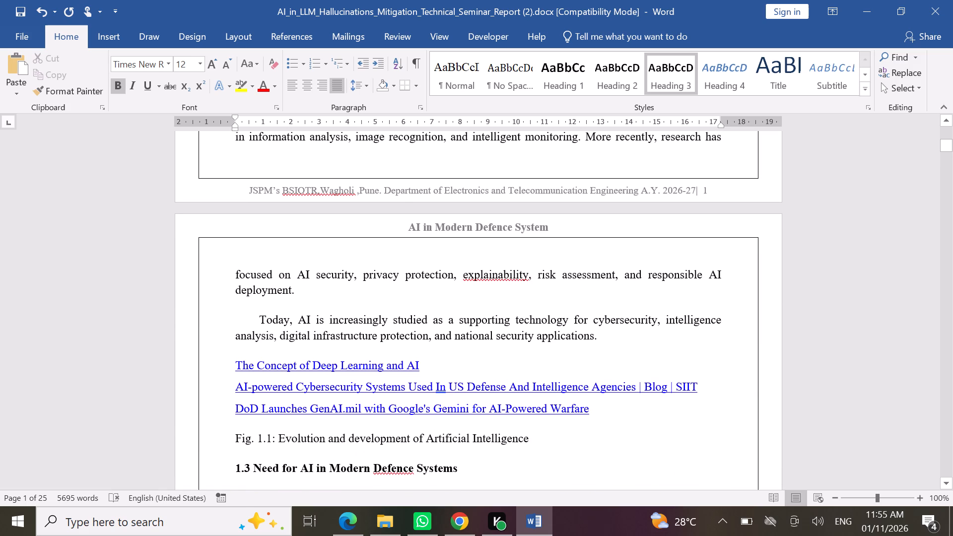
{"action": "scroll", "coordinate": [500, 367], "scroll_direction": "down", "scroll_amount": 1}
Add a blank line after the section 1.2 paragraph ending "national security applications.".
{"action": "left_click", "coordinate": [607, 333]}
{"action": "key", "text": "Return"}
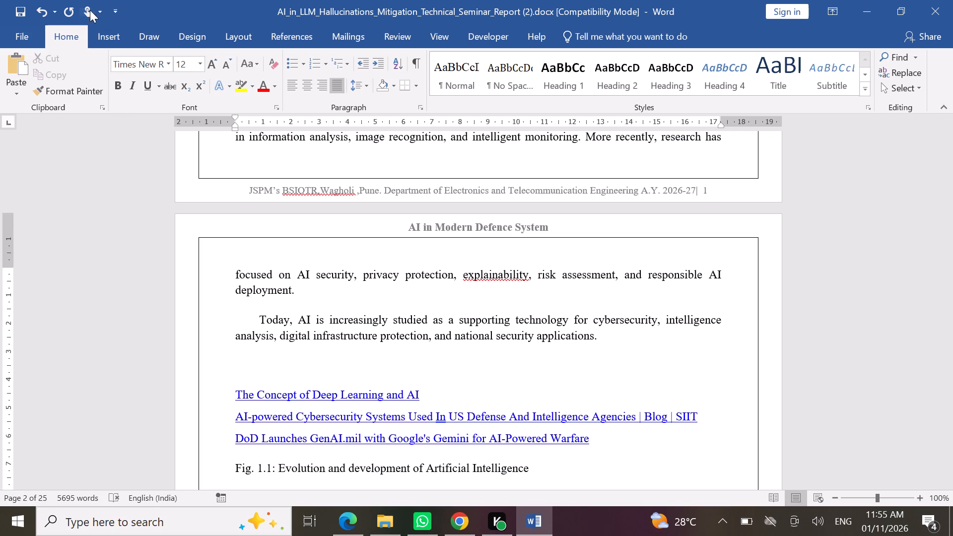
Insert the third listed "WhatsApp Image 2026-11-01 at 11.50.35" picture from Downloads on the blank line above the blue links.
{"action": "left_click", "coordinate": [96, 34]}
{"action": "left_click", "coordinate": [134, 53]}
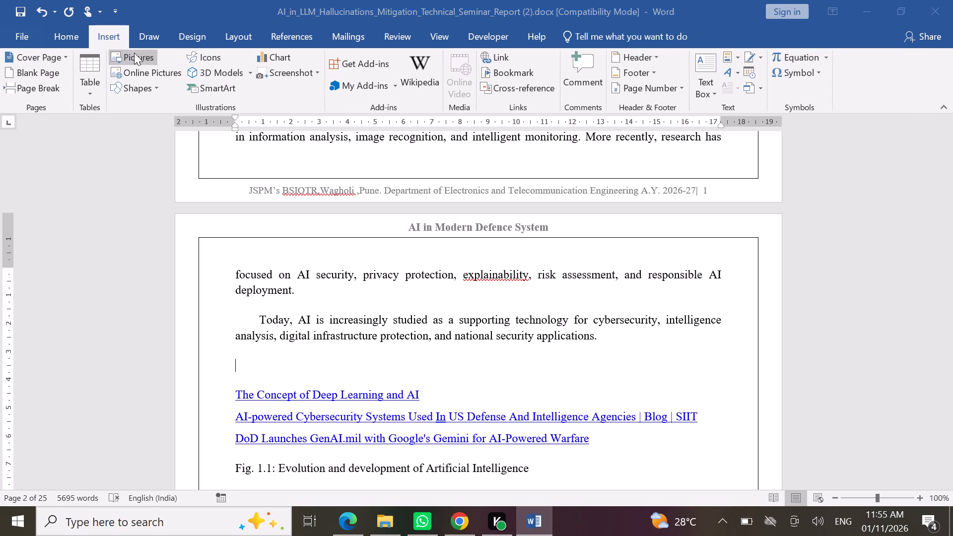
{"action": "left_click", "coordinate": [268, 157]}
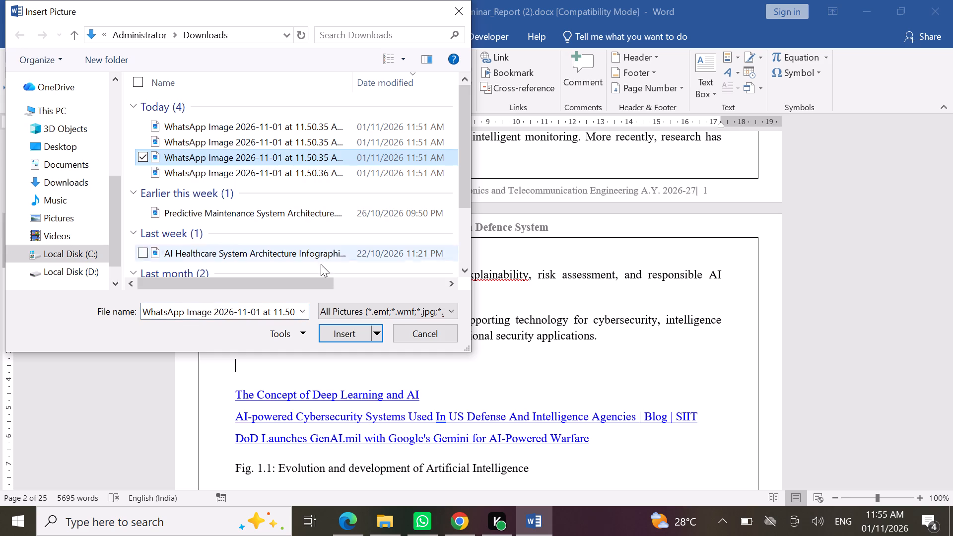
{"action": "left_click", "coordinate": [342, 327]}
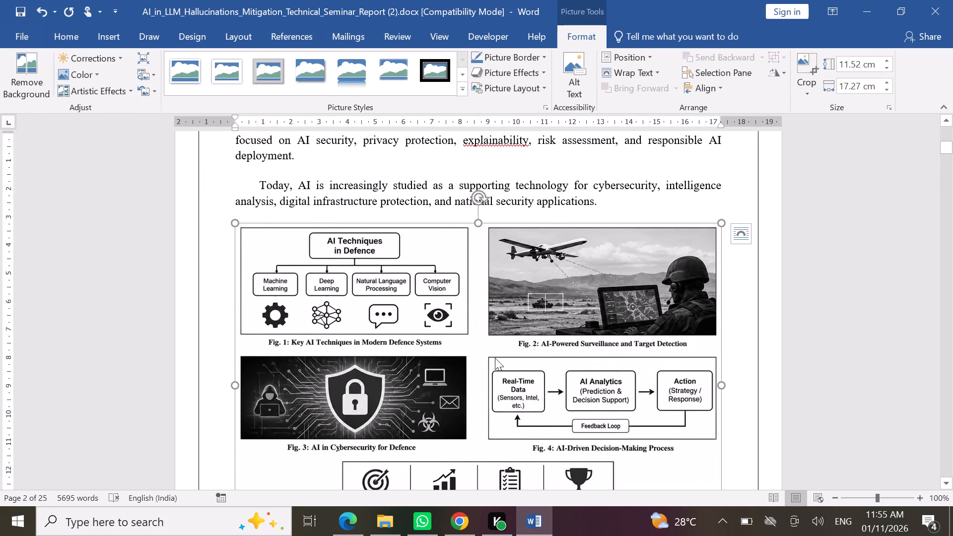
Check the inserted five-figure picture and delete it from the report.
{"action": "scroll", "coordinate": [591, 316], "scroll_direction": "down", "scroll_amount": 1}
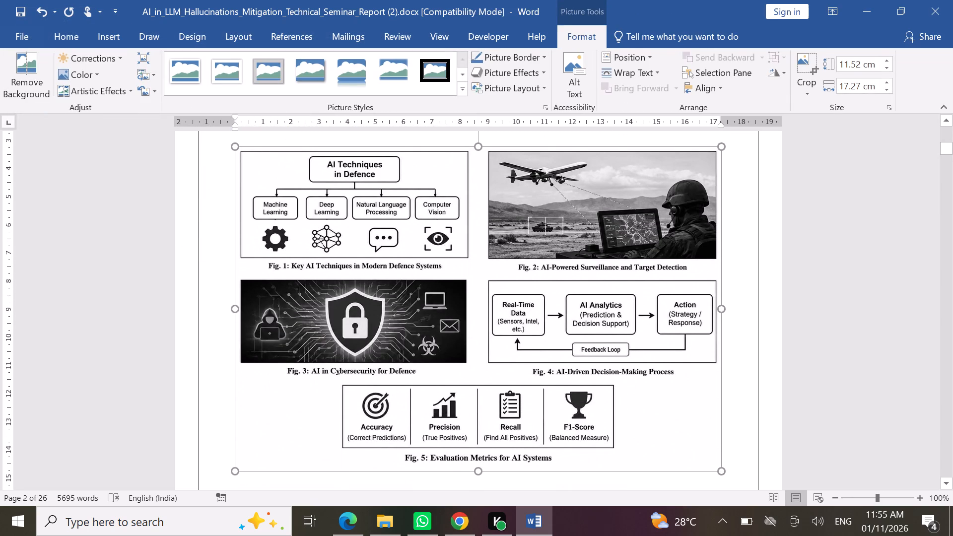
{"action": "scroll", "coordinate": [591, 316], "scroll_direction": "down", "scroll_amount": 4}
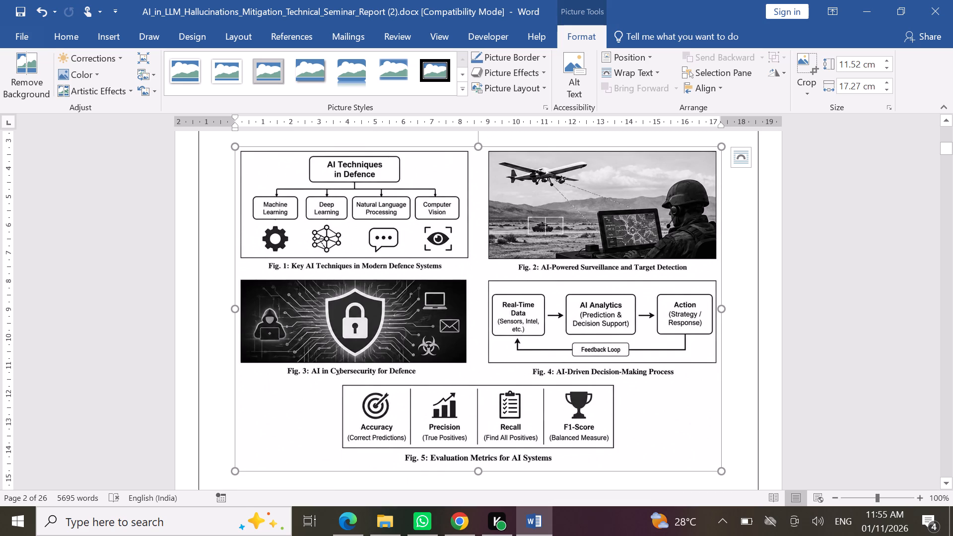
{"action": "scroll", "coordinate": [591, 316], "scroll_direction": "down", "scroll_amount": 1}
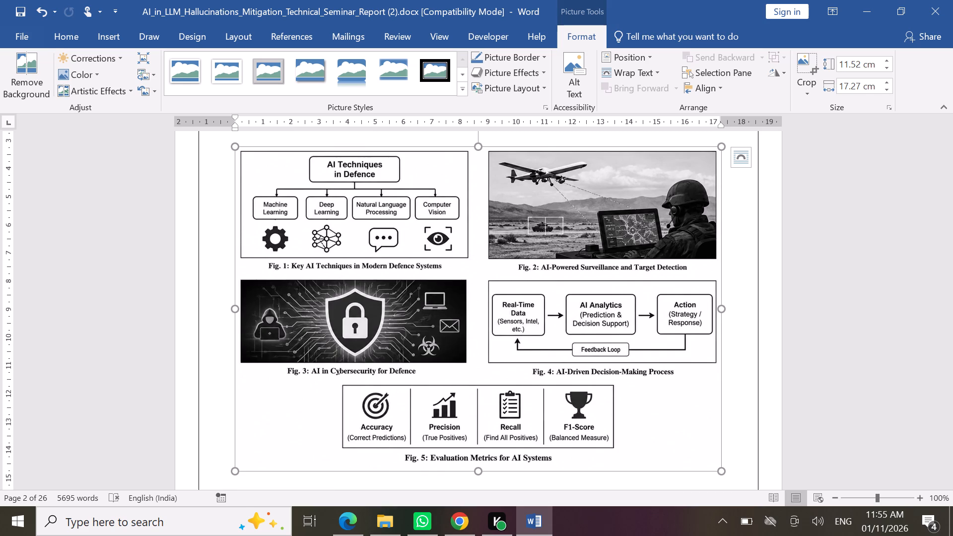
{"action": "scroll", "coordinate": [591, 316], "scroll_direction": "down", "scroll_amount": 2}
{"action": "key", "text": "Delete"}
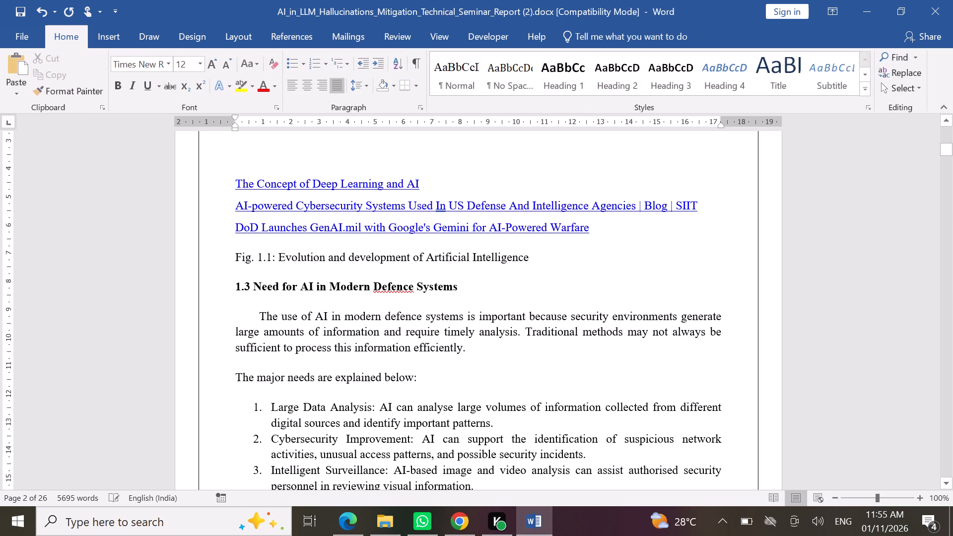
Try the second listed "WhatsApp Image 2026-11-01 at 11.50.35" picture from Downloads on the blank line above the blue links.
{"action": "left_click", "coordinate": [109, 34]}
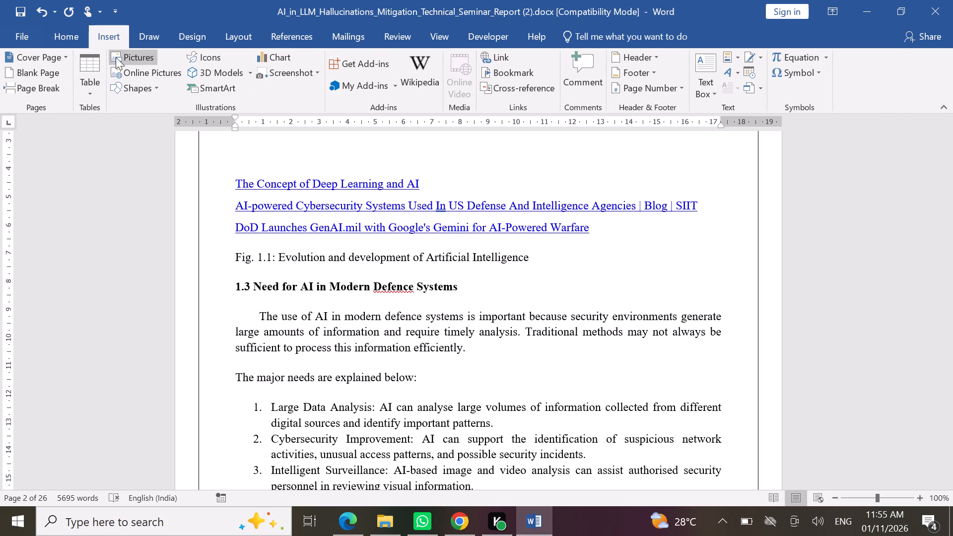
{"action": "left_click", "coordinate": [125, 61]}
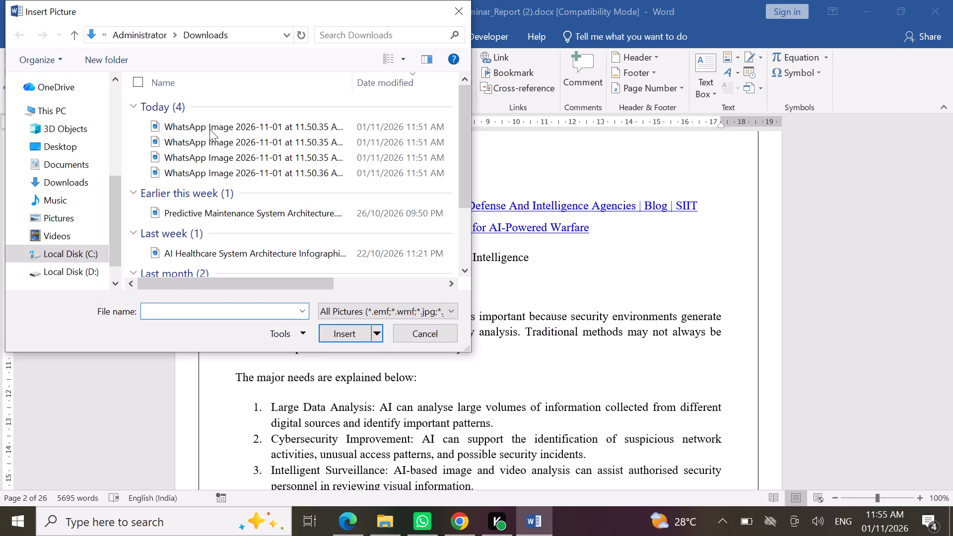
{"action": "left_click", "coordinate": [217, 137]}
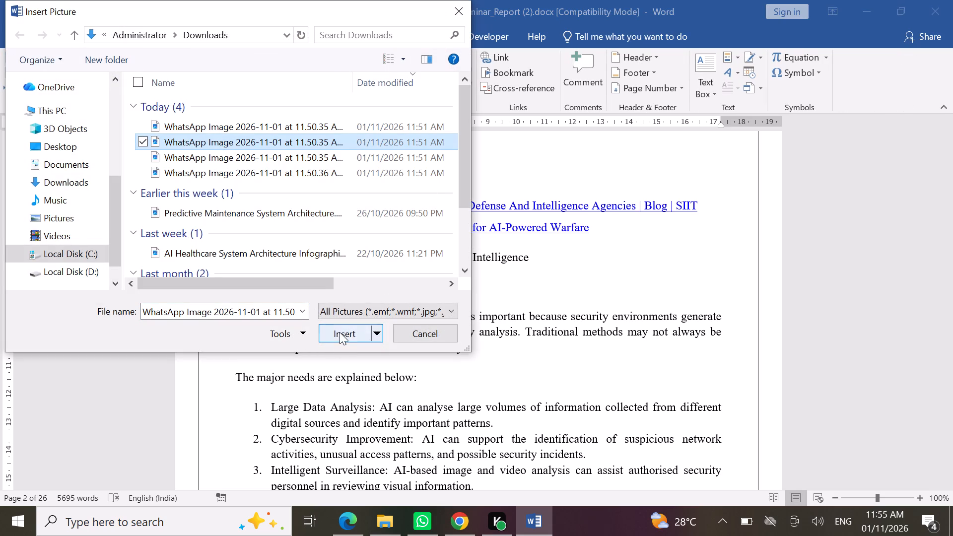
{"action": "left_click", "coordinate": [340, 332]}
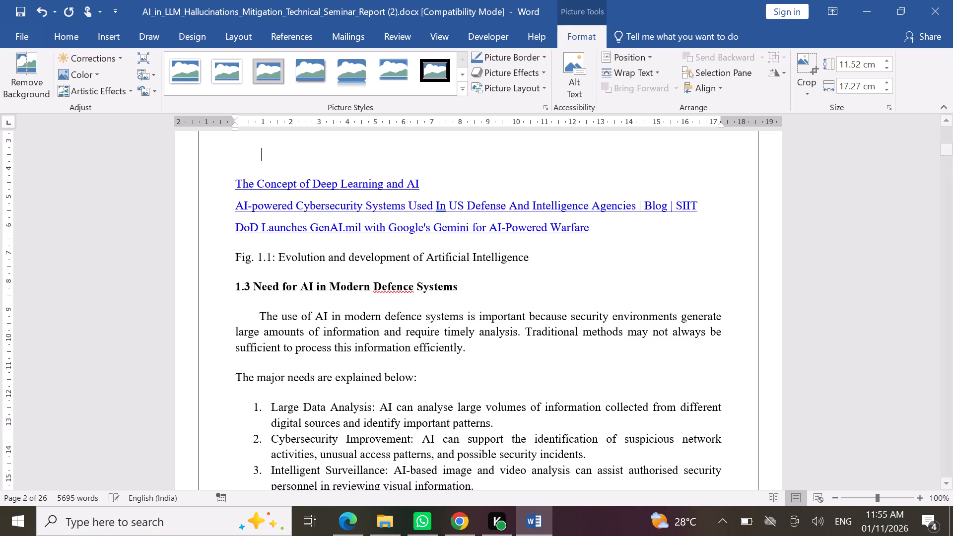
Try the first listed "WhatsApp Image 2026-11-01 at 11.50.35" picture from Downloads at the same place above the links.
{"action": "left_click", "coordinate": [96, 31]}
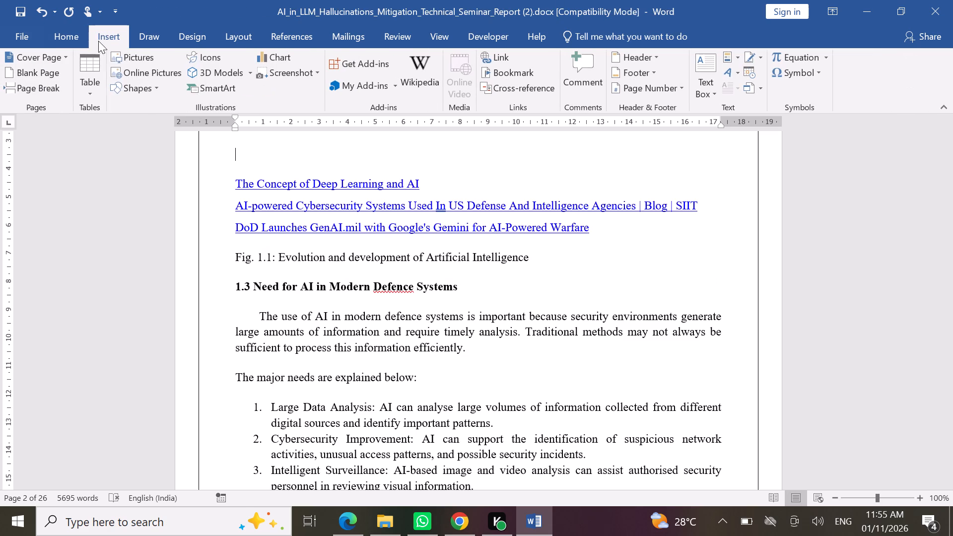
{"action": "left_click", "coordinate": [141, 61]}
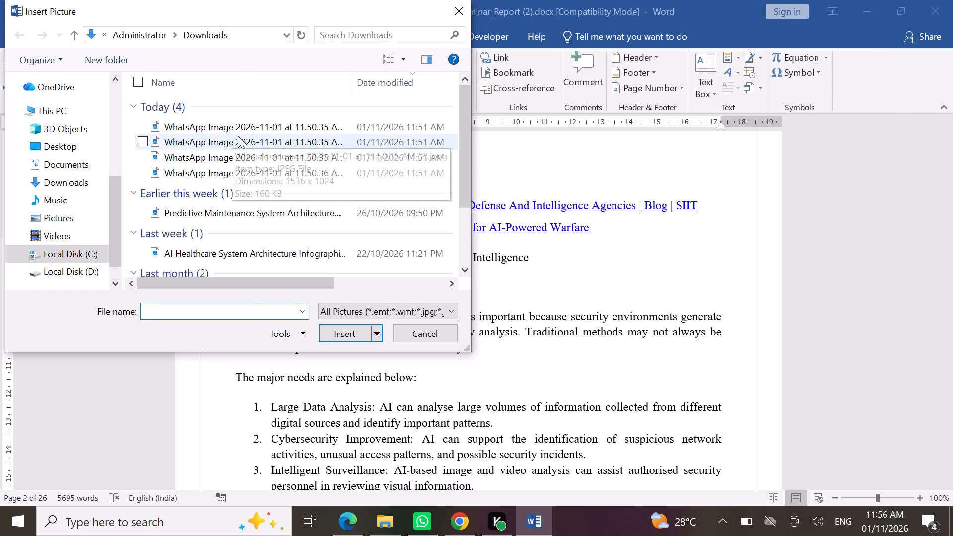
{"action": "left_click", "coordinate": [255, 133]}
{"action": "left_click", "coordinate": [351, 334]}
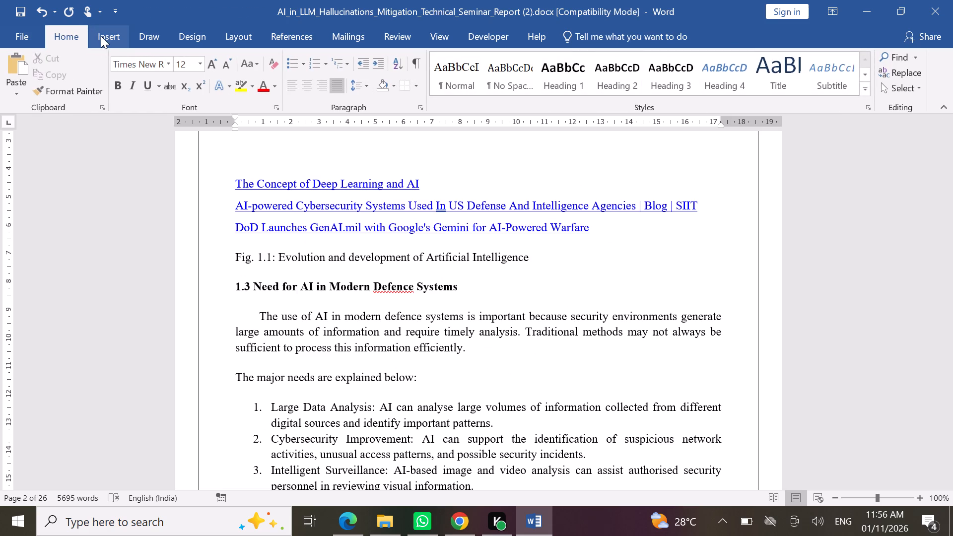
Insert the "WhatsApp Image 2026-11-01 at 11.50.36" picture from Downloads into the report at the blank line above the links.
{"action": "left_click", "coordinate": [103, 38]}
{"action": "left_click", "coordinate": [118, 55]}
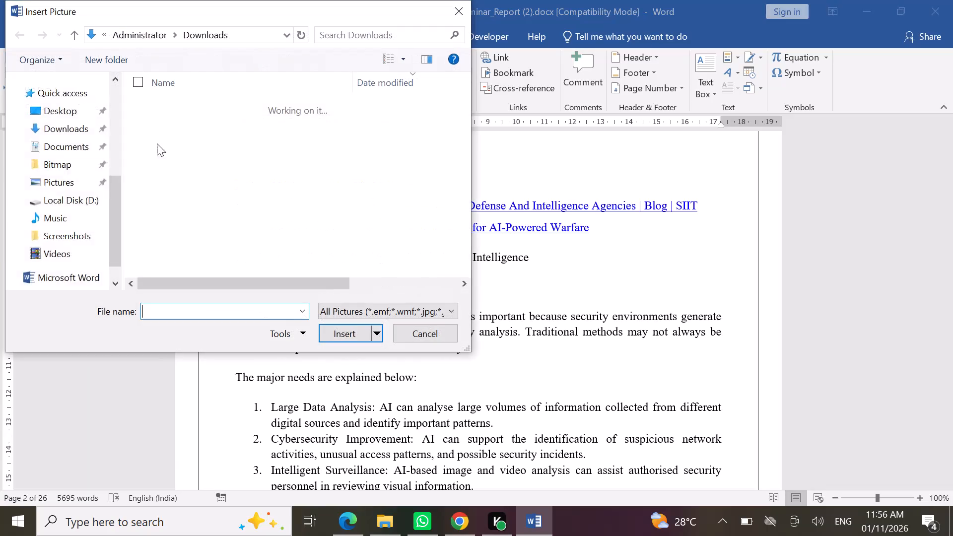
{"action": "left_click", "coordinate": [226, 176]}
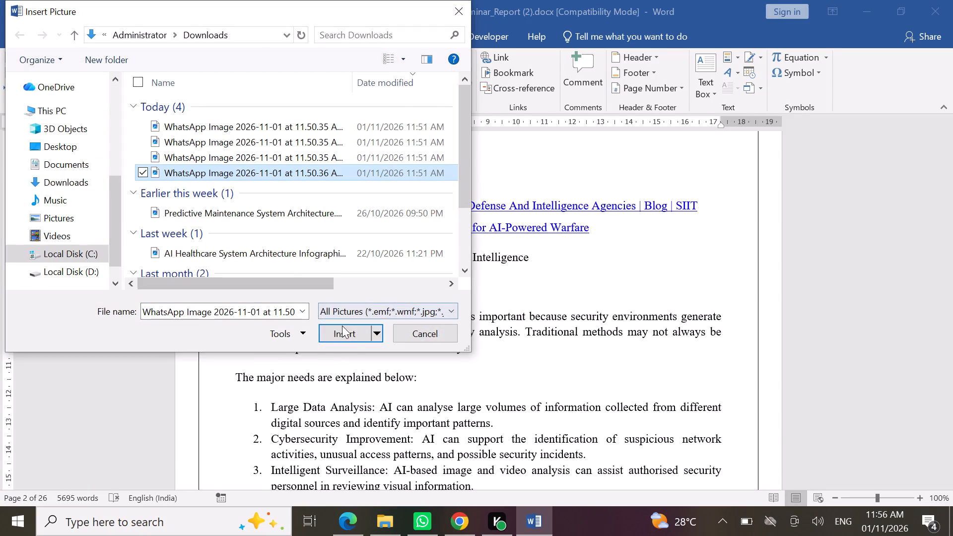
{"action": "left_click", "coordinate": [350, 329]}
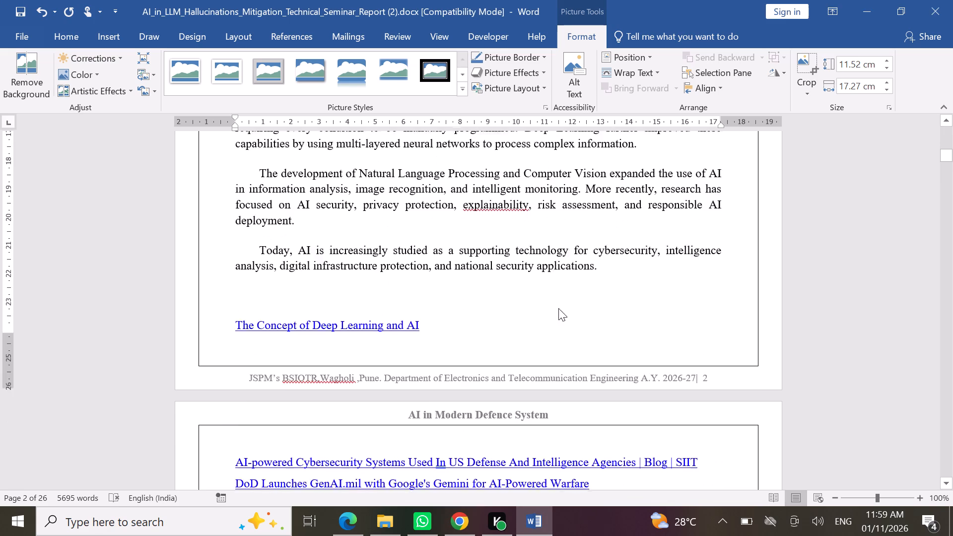
{"action": "scroll", "coordinate": [558, 308], "scroll_direction": "down", "scroll_amount": 7}
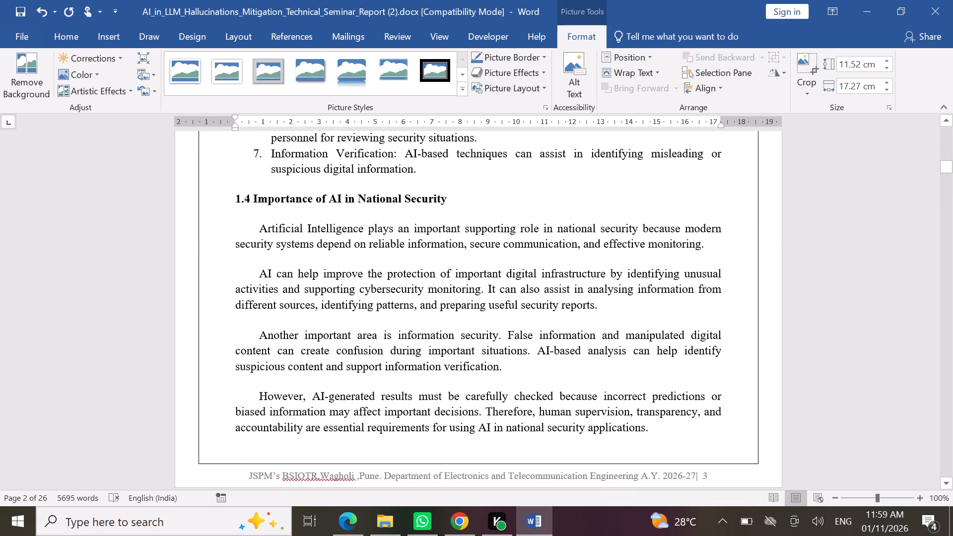
{"action": "scroll", "coordinate": [558, 308], "scroll_direction": "down", "scroll_amount": 3}
{"action": "scroll", "coordinate": [558, 308], "scroll_direction": "right", "scroll_amount": 1}
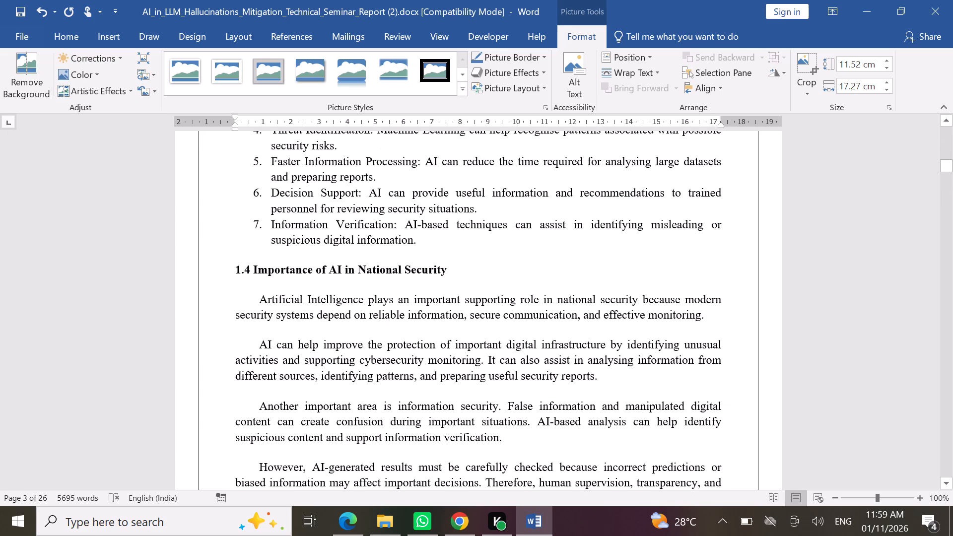
{"action": "scroll", "coordinate": [558, 308], "scroll_direction": "right", "scroll_amount": 1}
{"action": "scroll", "coordinate": [623, 395], "scroll_direction": "down", "scroll_amount": 1}
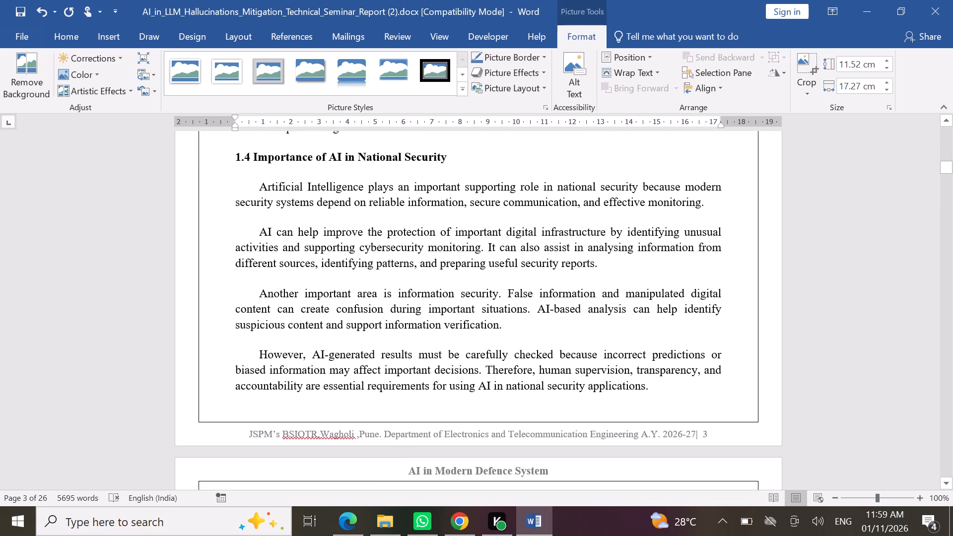
{"action": "left_click", "coordinate": [657, 389]}
{"action": "key", "text": "Return"}
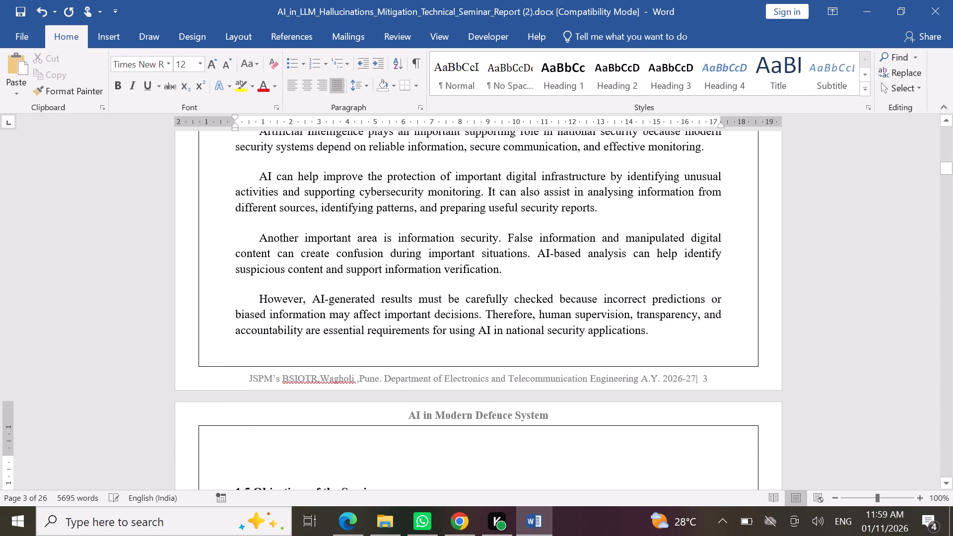
{"action": "left_click", "coordinate": [113, 32]}
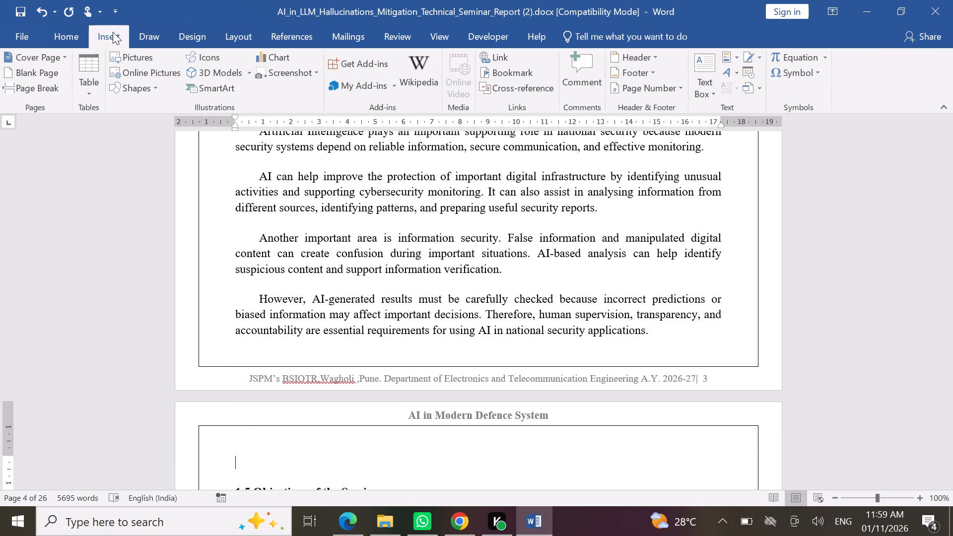
{"action": "left_click", "coordinate": [133, 48]}
{"action": "left_click", "coordinate": [135, 60]}
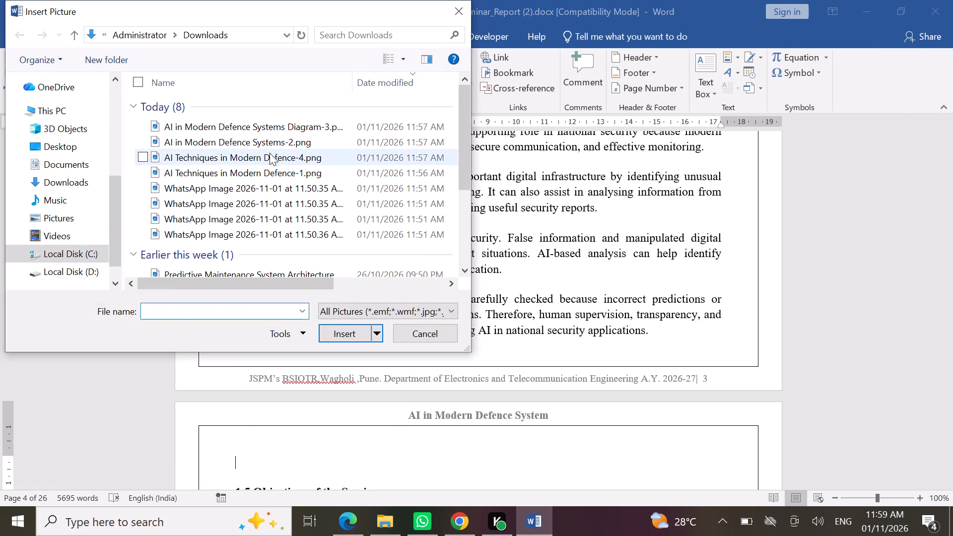
{"action": "left_click", "coordinate": [270, 153]}
{"action": "left_click", "coordinate": [339, 331]}
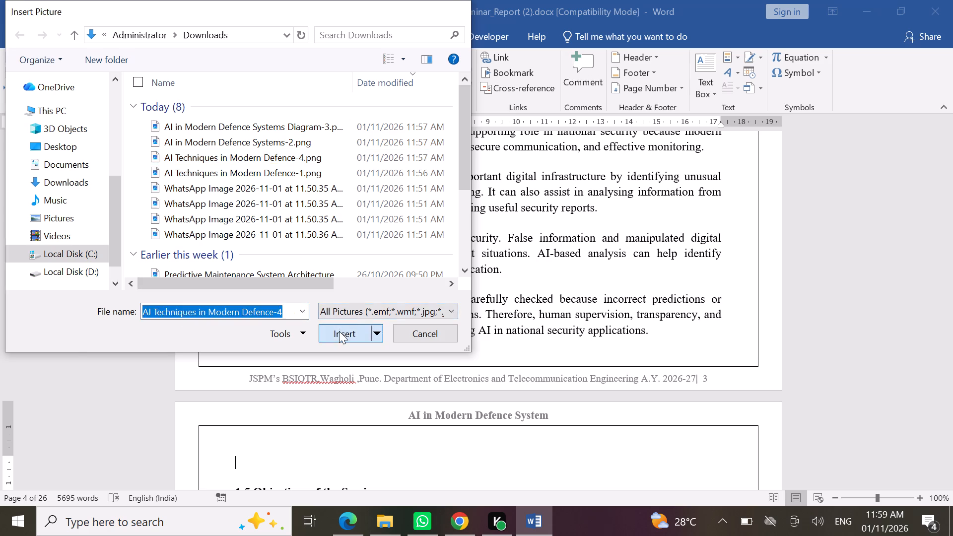
{"action": "scroll", "coordinate": [488, 370], "scroll_direction": "down", "scroll_amount": 1}
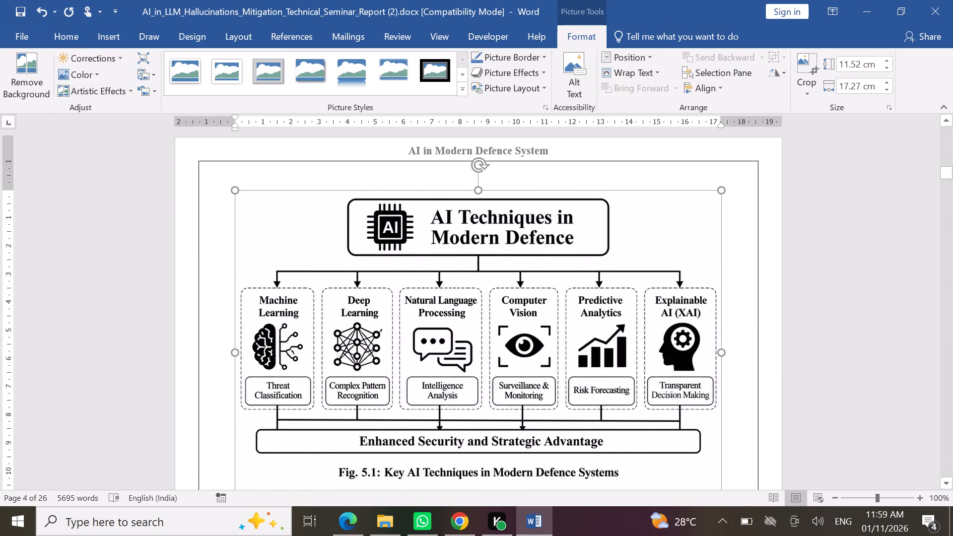
Crop the italic position note off the bottom of the AI Techniques picture above section 1.5, leaving it about 10.39 cm high.
{"action": "scroll", "coordinate": [488, 370], "scroll_direction": "down", "scroll_amount": 1}
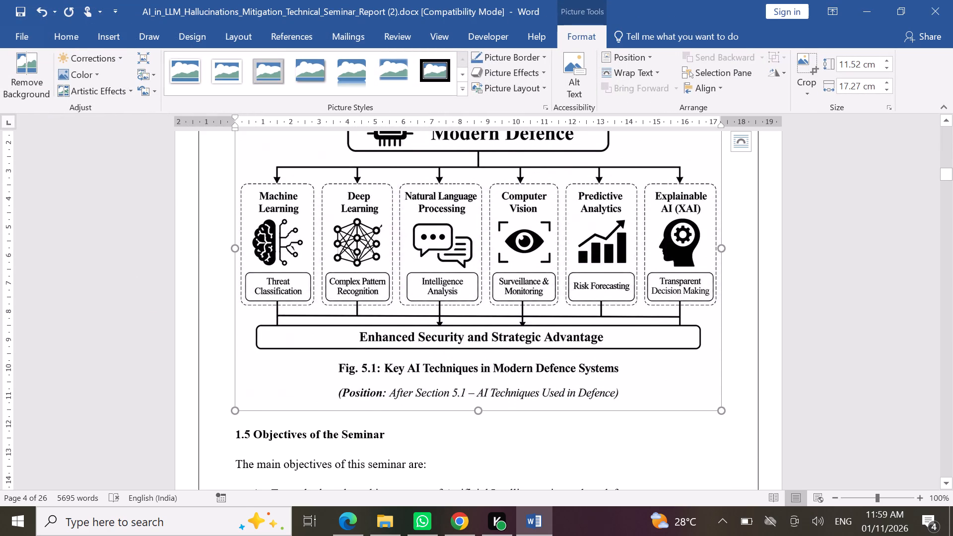
{"action": "left_click", "coordinate": [809, 58]}
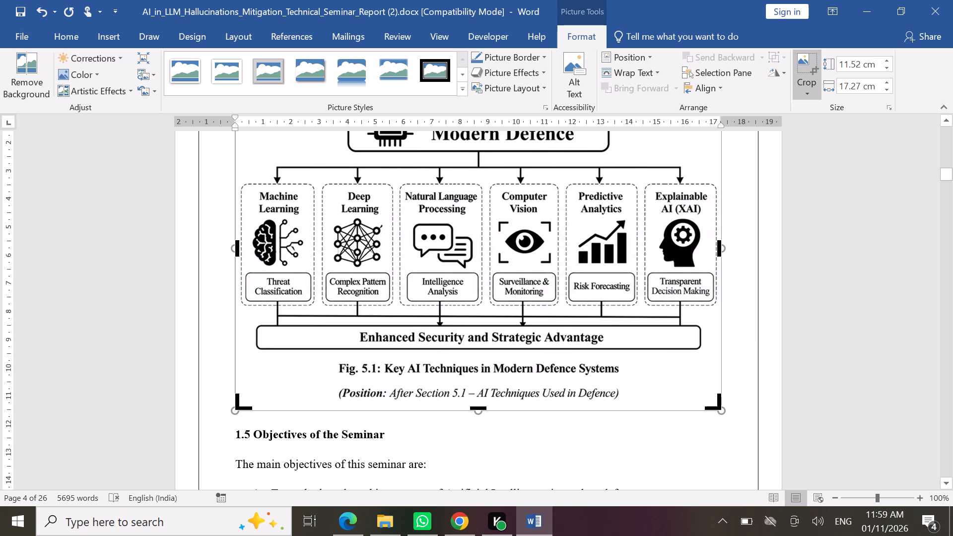
{"action": "left_click_drag", "start_coordinate": [479, 407], "coordinate": [488, 379]}
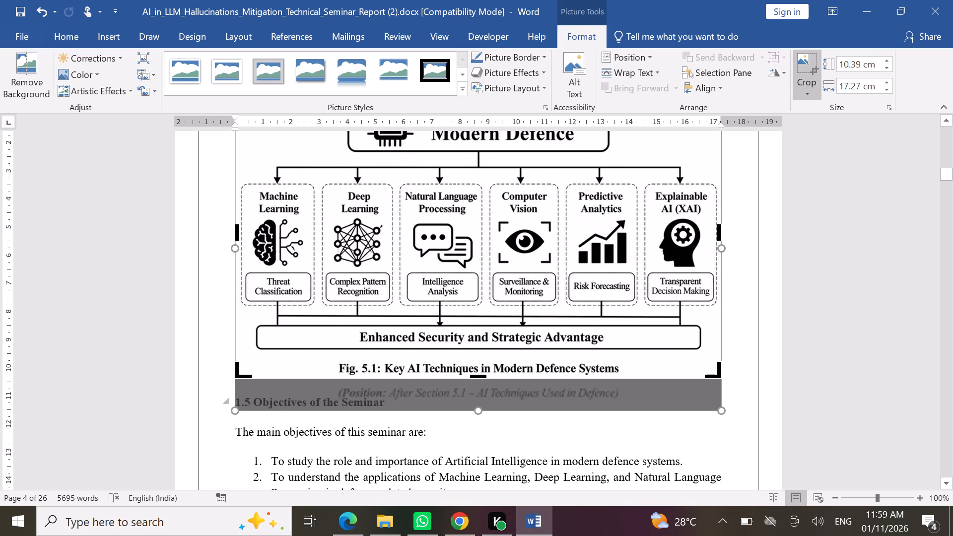
{"action": "left_click", "coordinate": [560, 441]}
Review the cropped picture's placement between the section 1.4 text and section 1.5 Objectives of the Seminar.
{"action": "scroll", "coordinate": [588, 406], "scroll_direction": "up", "scroll_amount": 1}
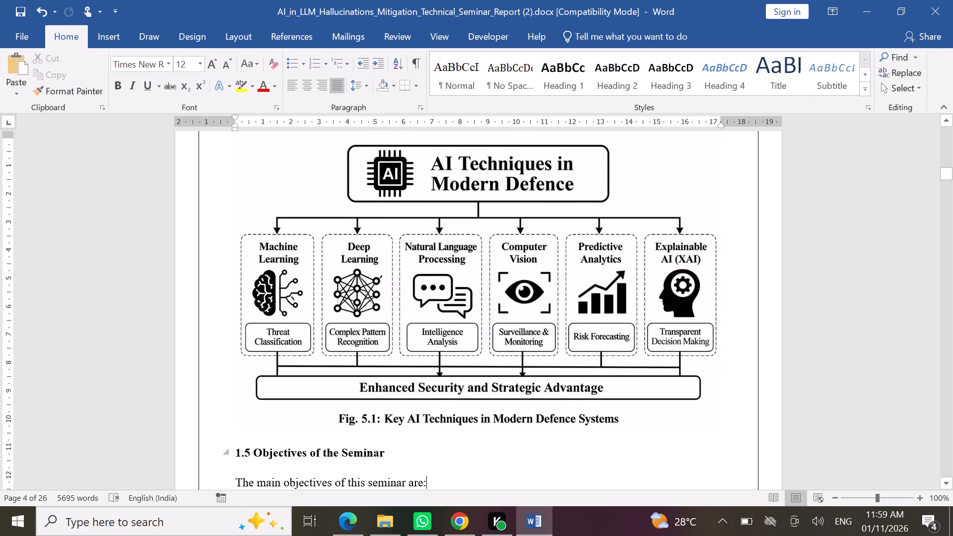
{"action": "scroll", "coordinate": [588, 406], "scroll_direction": "up", "scroll_amount": 4}
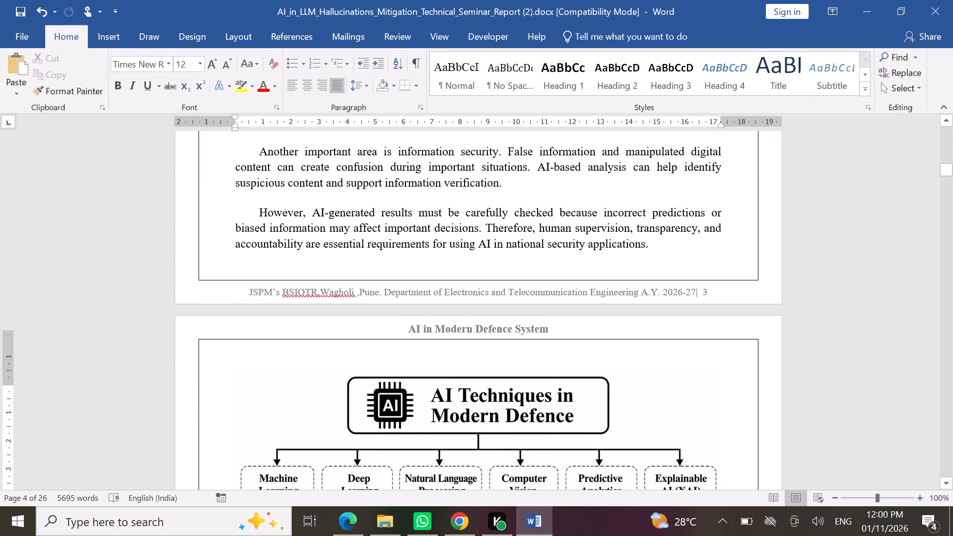
{"action": "scroll", "coordinate": [588, 406], "scroll_direction": "up", "scroll_amount": 2}
{"action": "scroll", "coordinate": [588, 406], "scroll_direction": "down", "scroll_amount": 1}
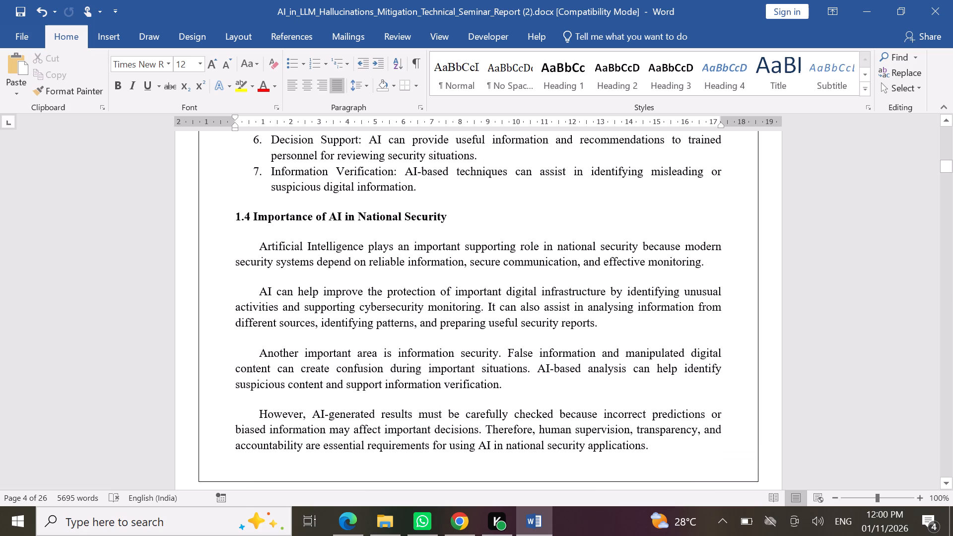
{"action": "scroll", "coordinate": [588, 406], "scroll_direction": "down", "scroll_amount": 2}
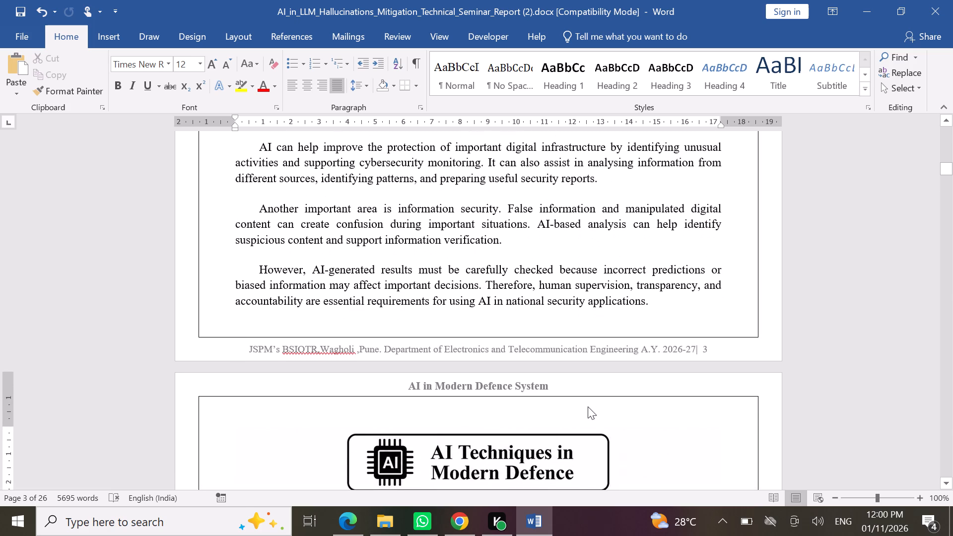
{"action": "scroll", "coordinate": [588, 406], "scroll_direction": "down", "scroll_amount": 2}
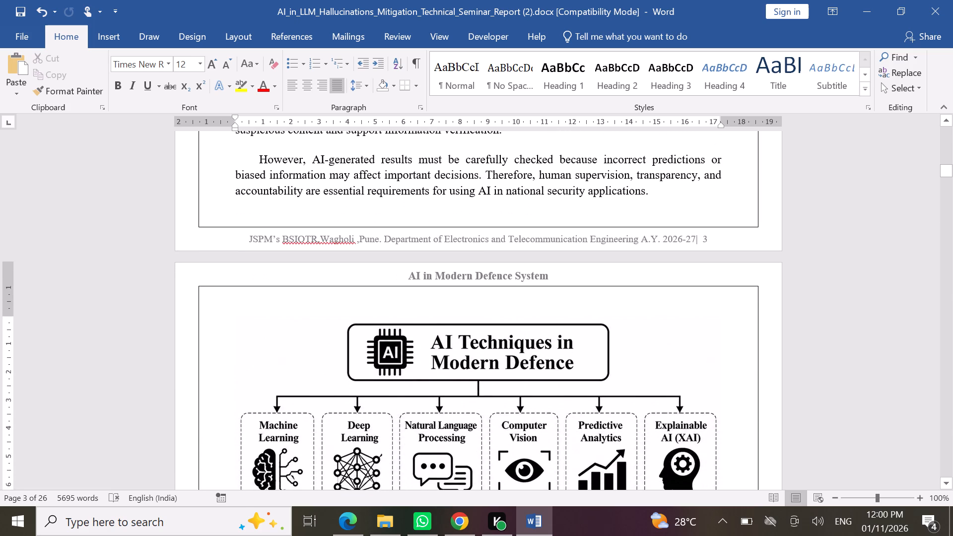
{"action": "scroll", "coordinate": [588, 406], "scroll_direction": "up", "scroll_amount": 2}
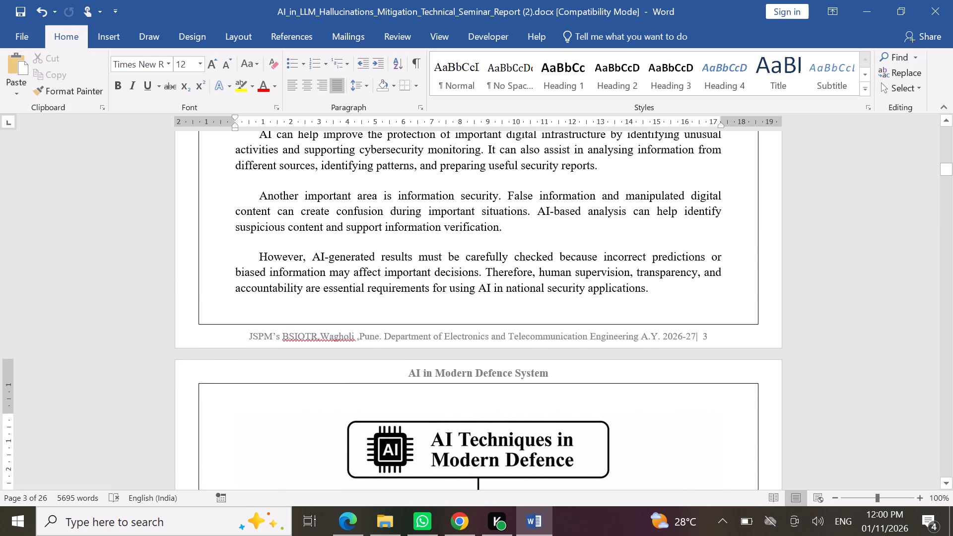
{"action": "scroll", "coordinate": [588, 406], "scroll_direction": "up", "scroll_amount": 2}
{"action": "scroll", "coordinate": [588, 406], "scroll_direction": "down", "scroll_amount": 2}
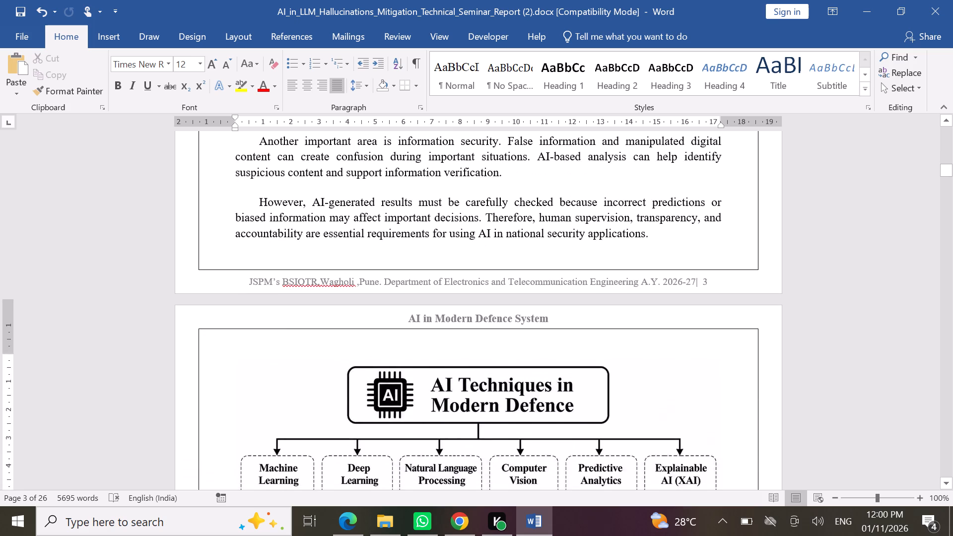
{"action": "scroll", "coordinate": [588, 406], "scroll_direction": "down", "scroll_amount": 3}
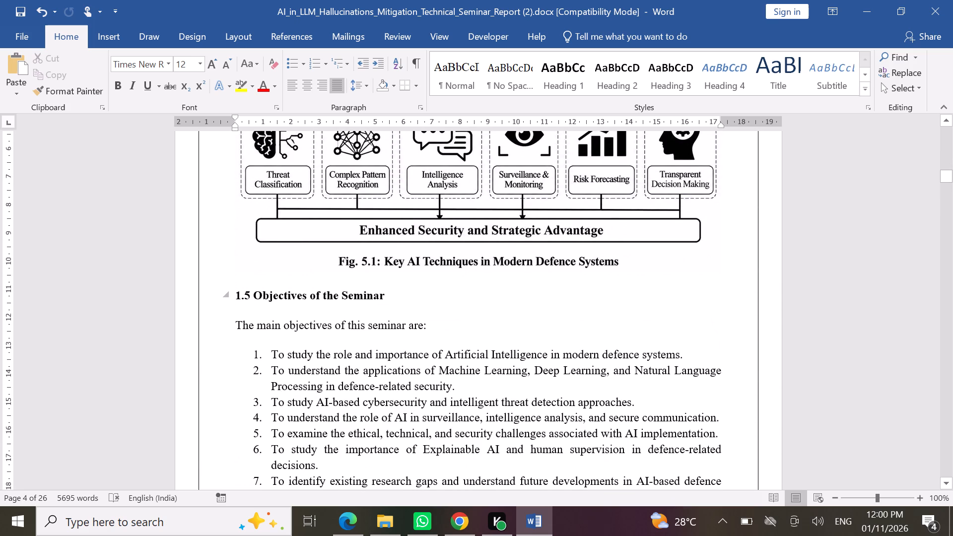
Switch to ChatGPT to check the fourth photo's suggested position in the figure table, and return to the Word report.
{"action": "left_click", "coordinate": [466, 525]}
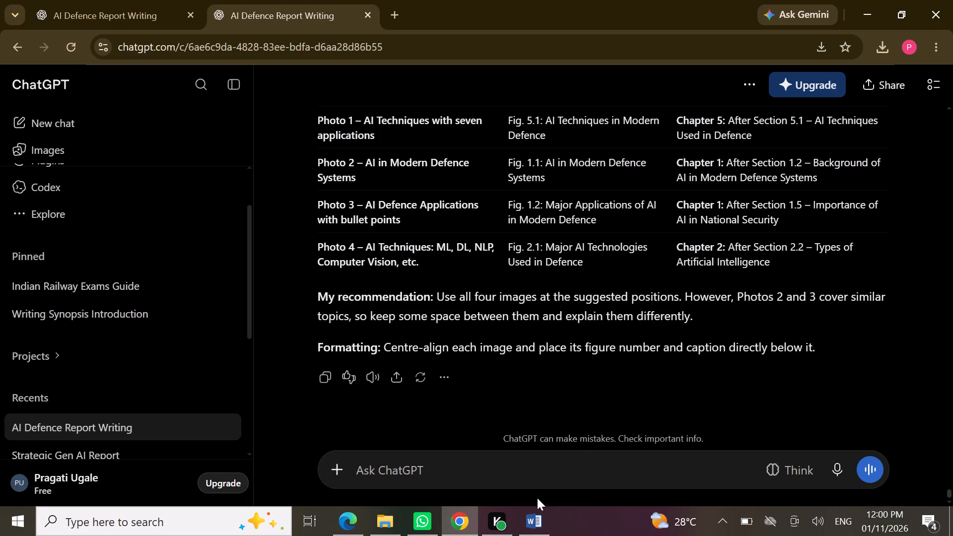
{"action": "left_click", "coordinate": [528, 519]}
Insert AI Techniques in Modern Defence-1.png from Downloads on a new line at the end of section 2.2 Types of Artificial Intelligence.
{"action": "scroll", "coordinate": [577, 287], "scroll_direction": "down", "scroll_amount": 2}
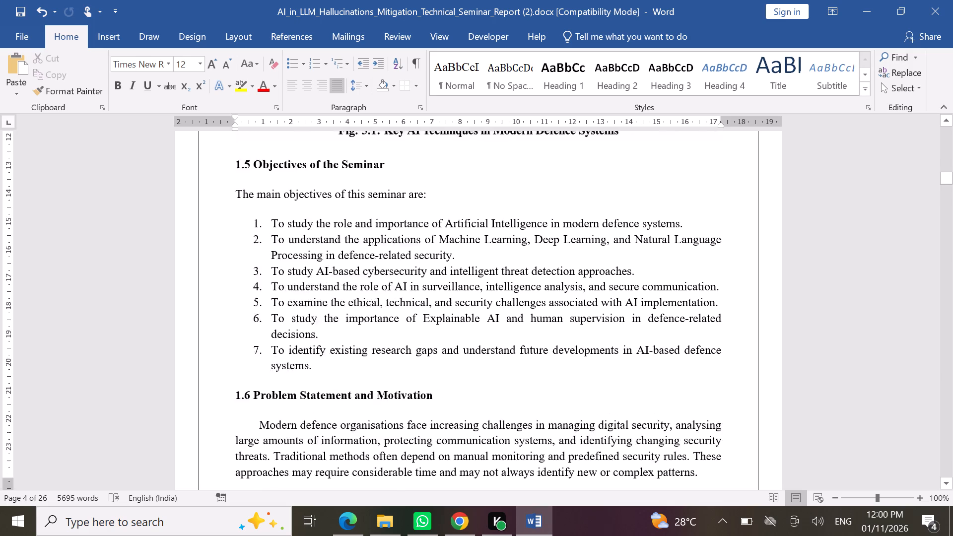
{"action": "scroll", "coordinate": [577, 287], "scroll_direction": "down", "scroll_amount": 12}
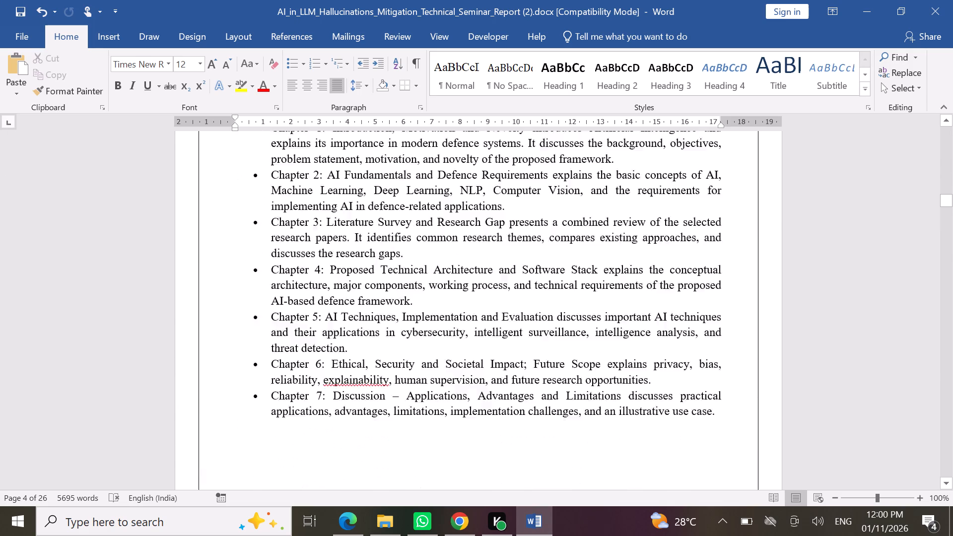
{"action": "scroll", "coordinate": [577, 287], "scroll_direction": "down", "scroll_amount": 12}
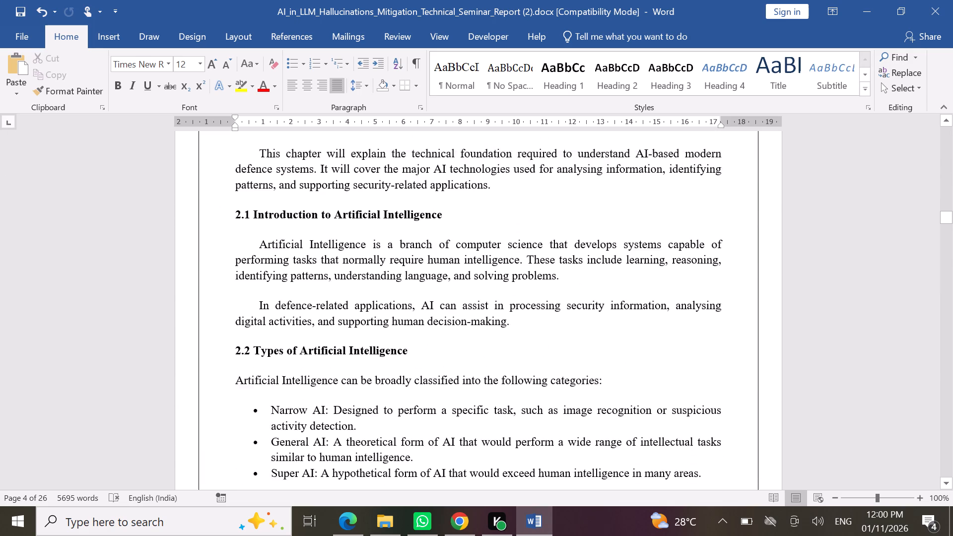
{"action": "scroll", "coordinate": [577, 287], "scroll_direction": "down", "scroll_amount": 3}
{"action": "left_click", "coordinate": [577, 287]}
{"action": "scroll", "coordinate": [503, 295], "scroll_direction": "down", "scroll_amount": 1}
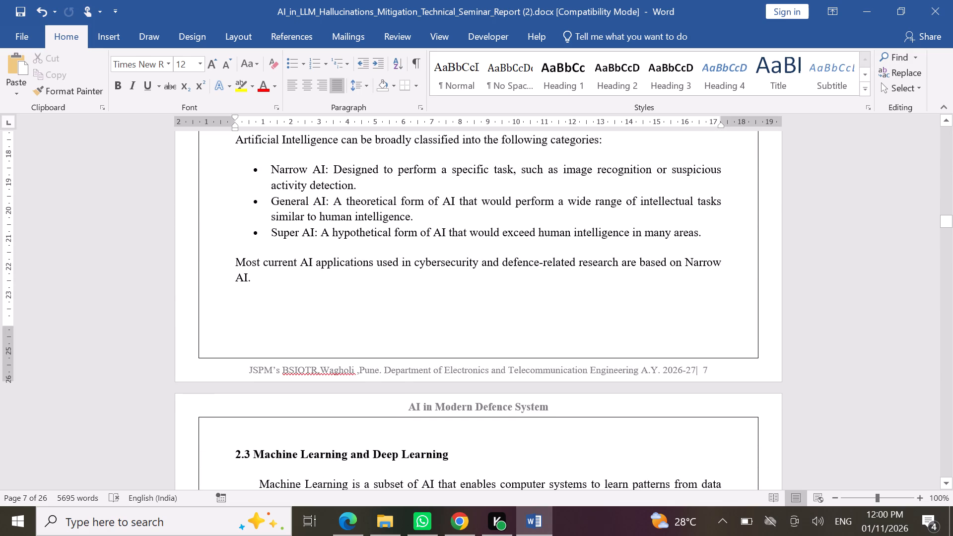
{"action": "scroll", "coordinate": [503, 295], "scroll_direction": "down", "scroll_amount": 1}
{"action": "left_click", "coordinate": [267, 281]}
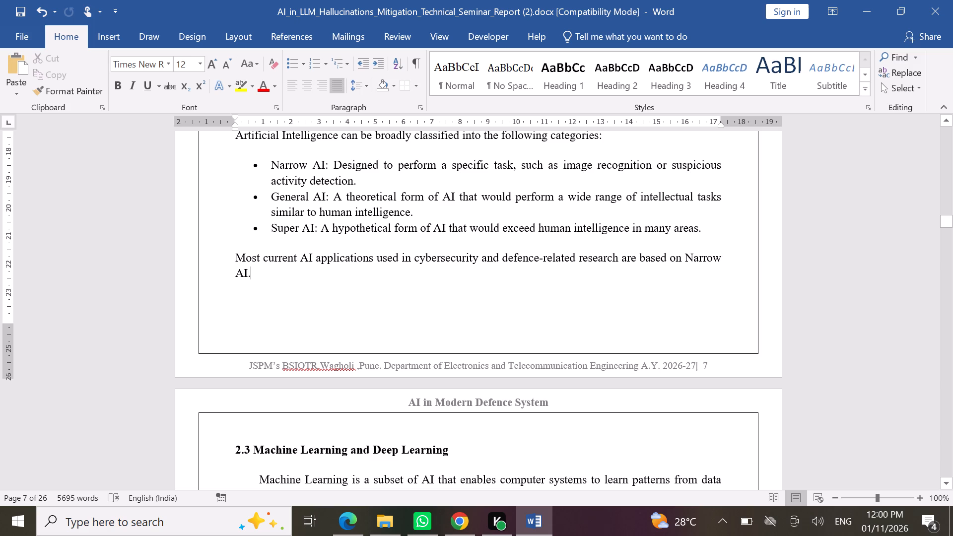
{"action": "key", "text": "Return"}
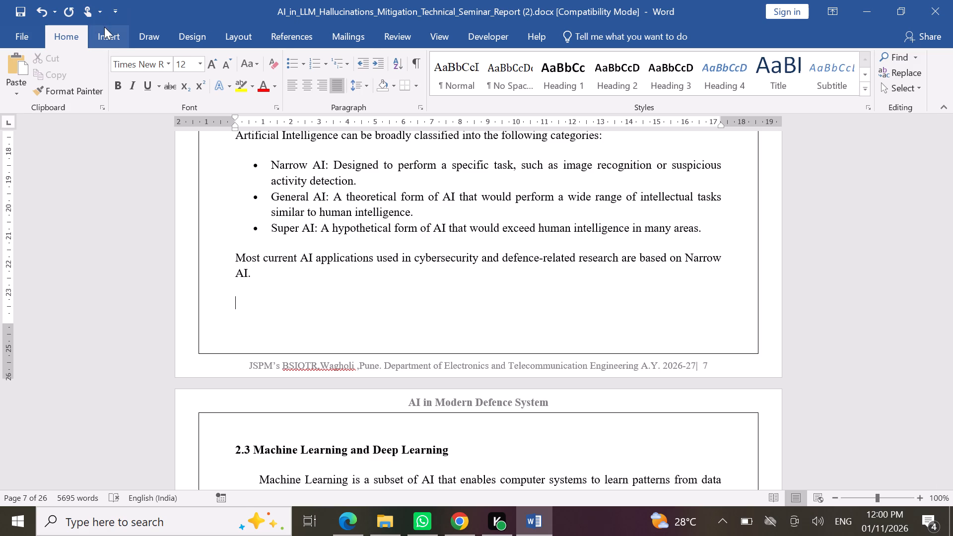
{"action": "left_click", "coordinate": [104, 27]}
{"action": "left_click", "coordinate": [135, 50]}
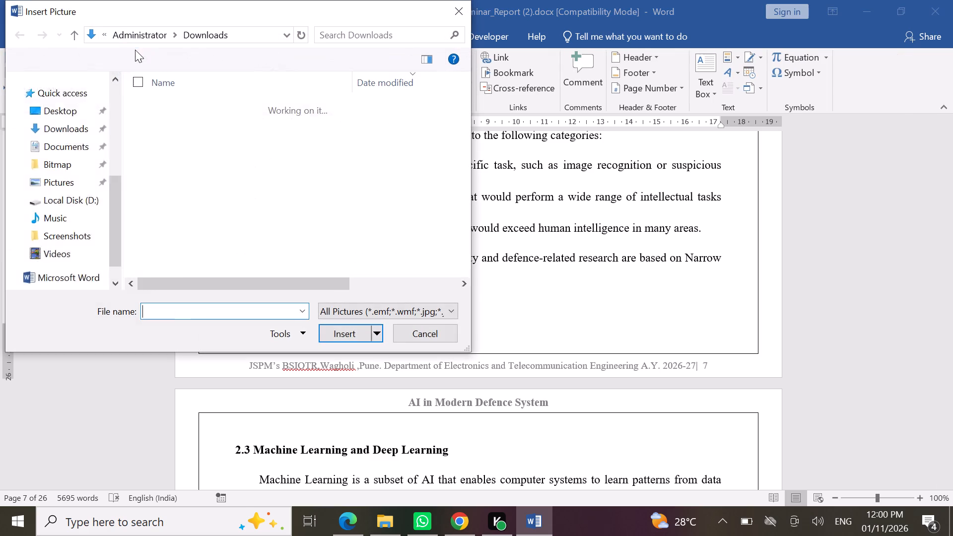
{"action": "left_click", "coordinate": [222, 168]}
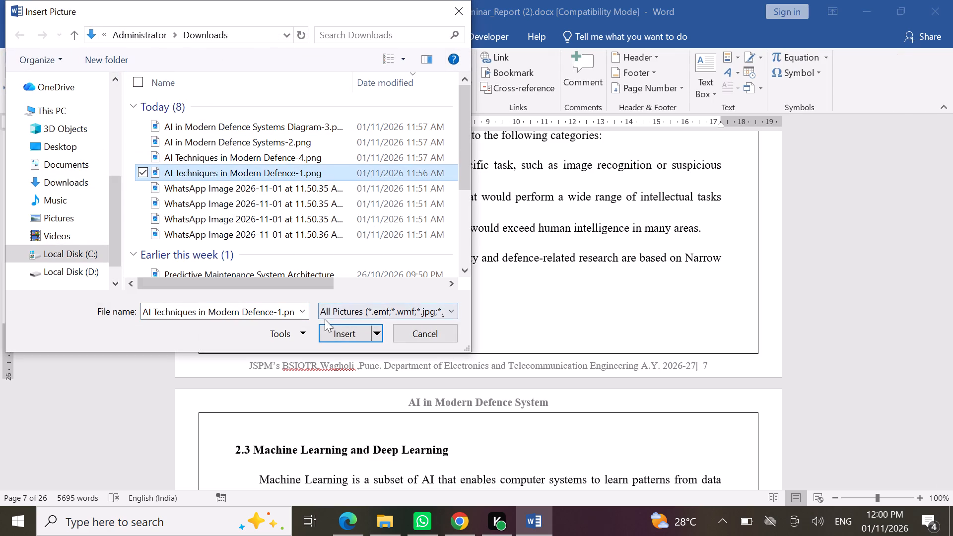
{"action": "left_click", "coordinate": [335, 333]}
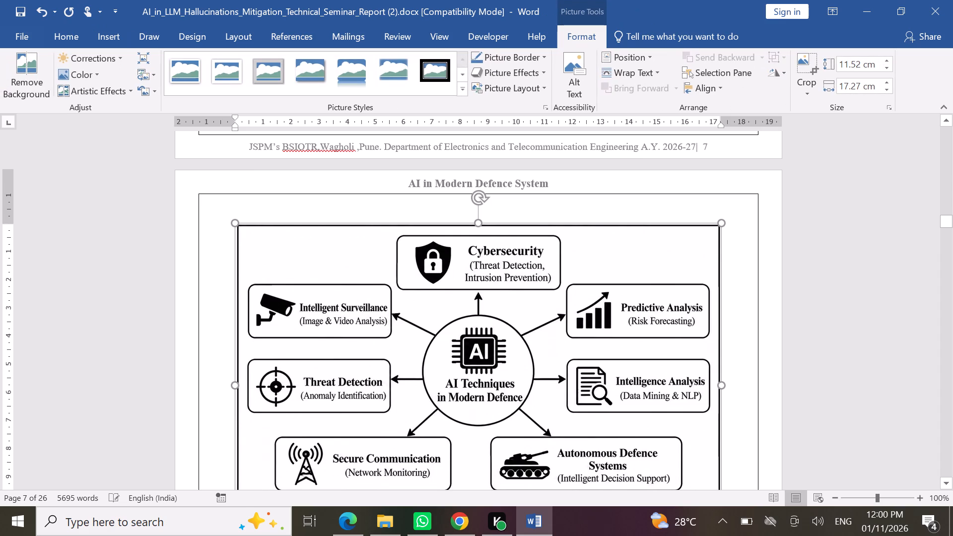
Add an empty centred line at 10 pt between the AI Techniques picture and the 2.3 Machine Learning and Deep Learning heading.
{"action": "scroll", "coordinate": [488, 393], "scroll_direction": "up", "scroll_amount": 1}
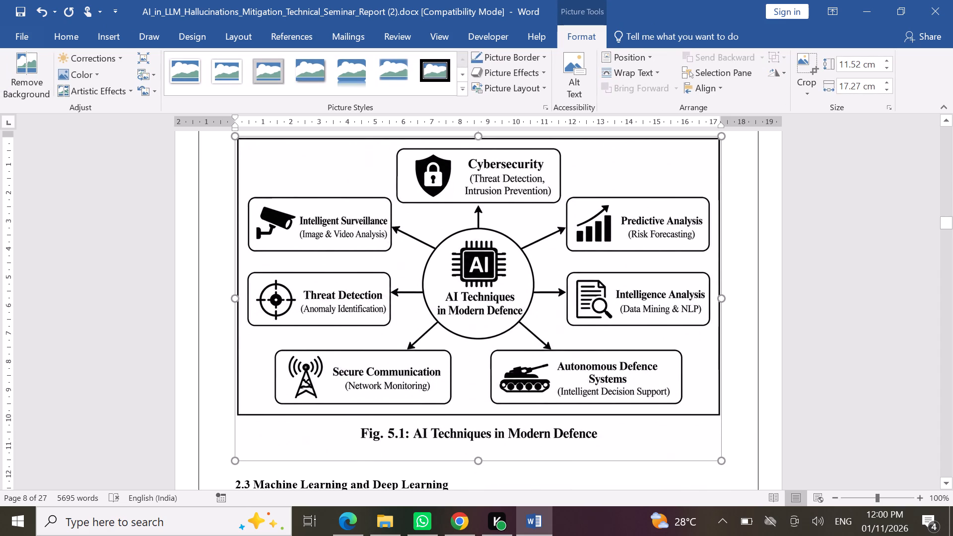
{"action": "scroll", "coordinate": [488, 393], "scroll_direction": "up", "scroll_amount": 2}
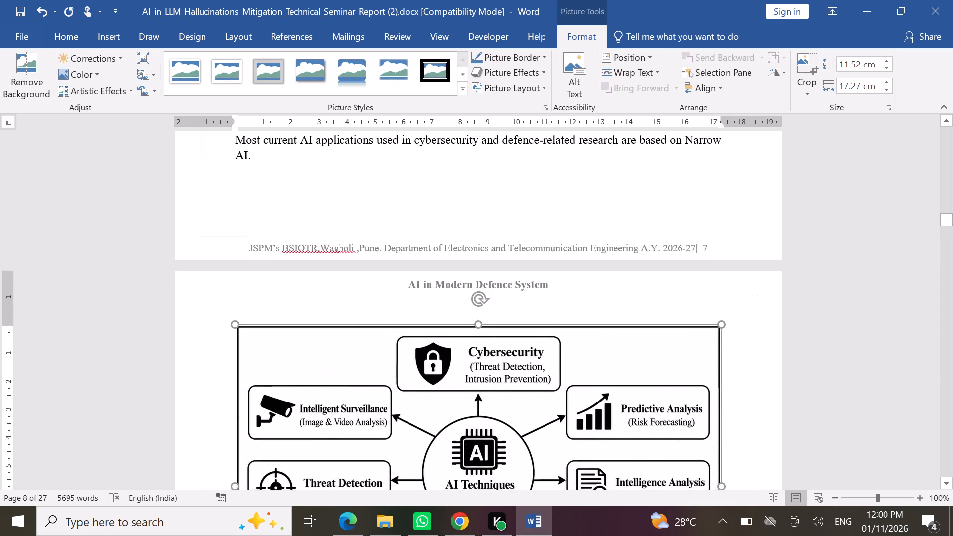
{"action": "scroll", "coordinate": [488, 393], "scroll_direction": "down", "scroll_amount": 3}
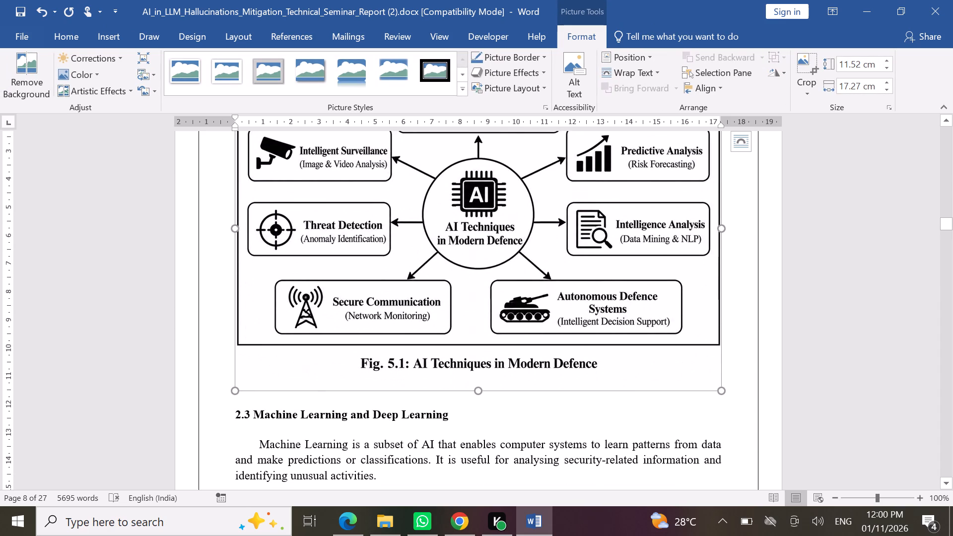
{"action": "left_click", "coordinate": [484, 408]}
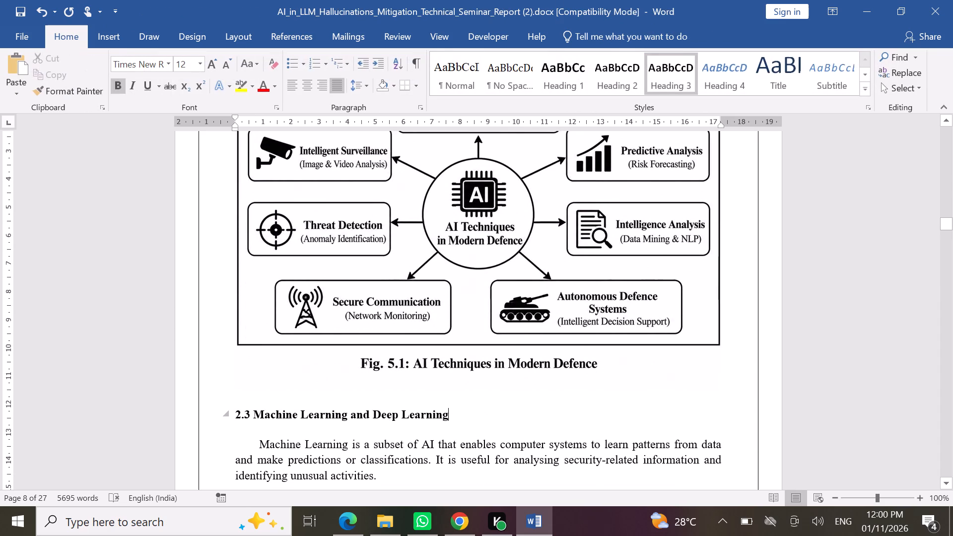
{"action": "left_click", "coordinate": [425, 390]}
{"action": "left_click", "coordinate": [482, 403]}
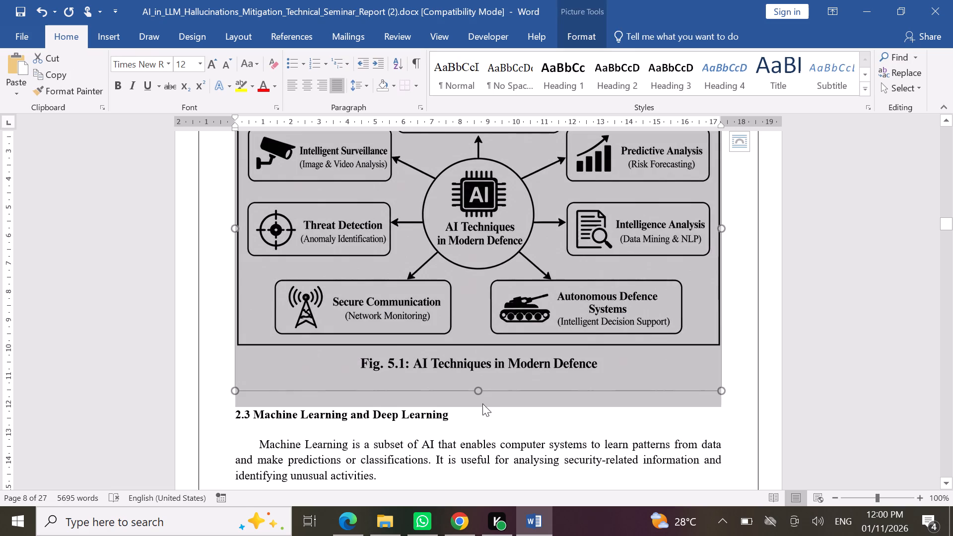
{"action": "left_click", "coordinate": [236, 417]}
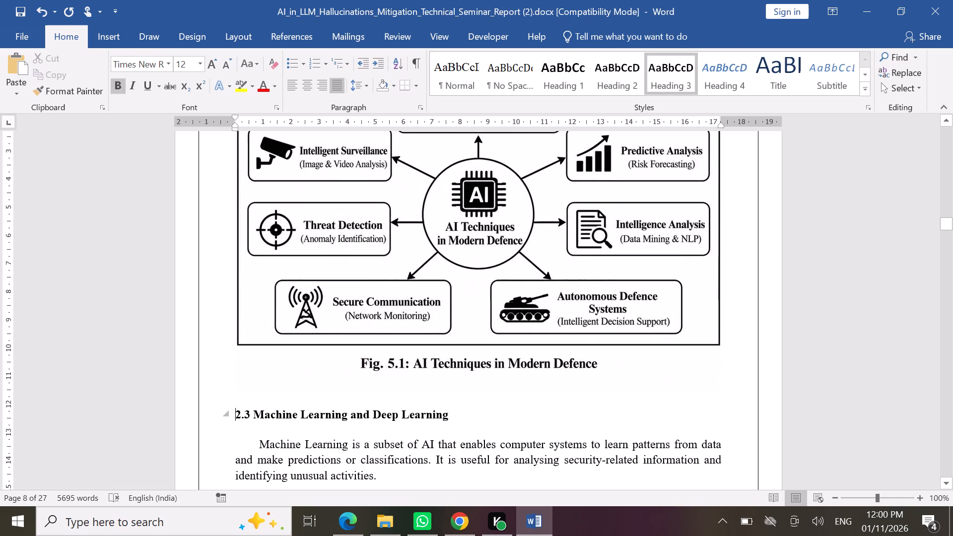
{"action": "key", "text": "Return"}
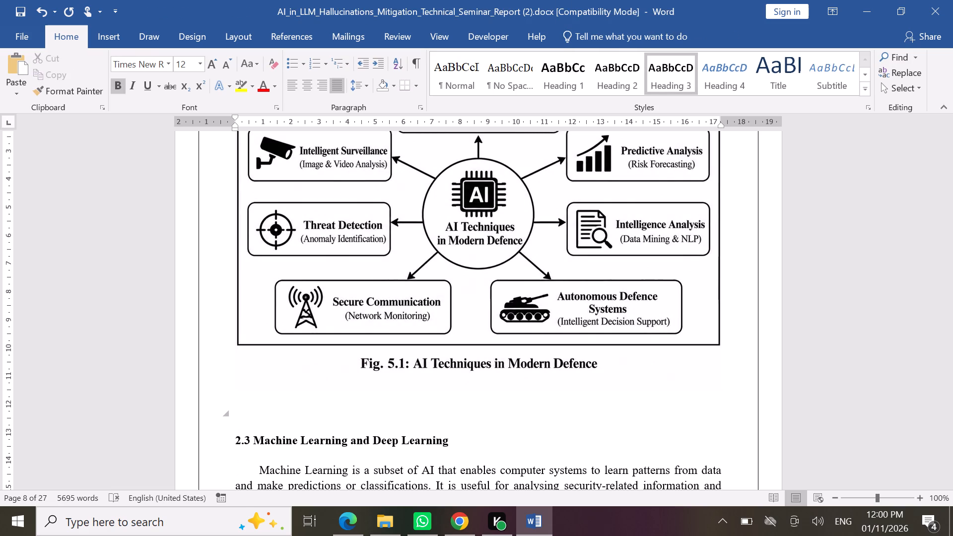
{"action": "key", "text": "Up"}
{"action": "left_click", "coordinate": [310, 82]}
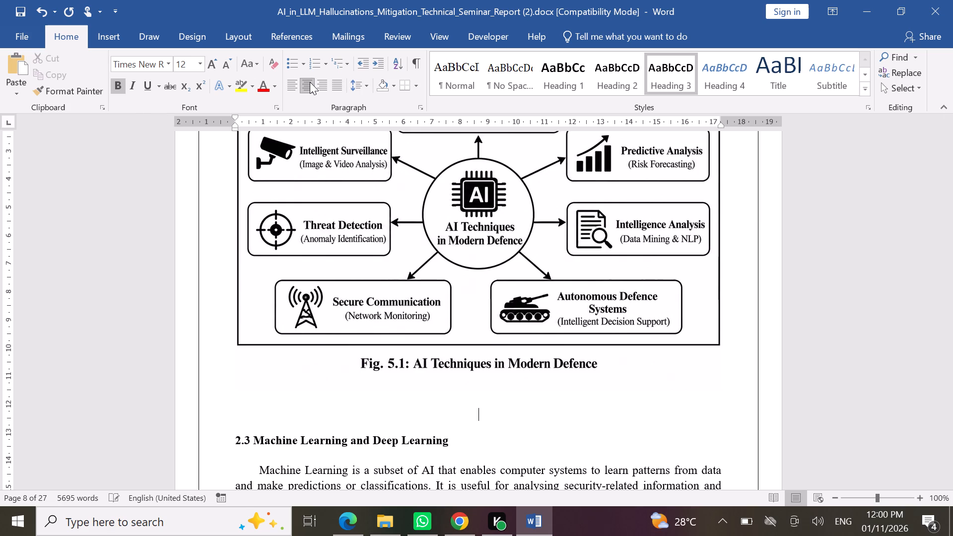
{"action": "double_click", "coordinate": [233, 66]}
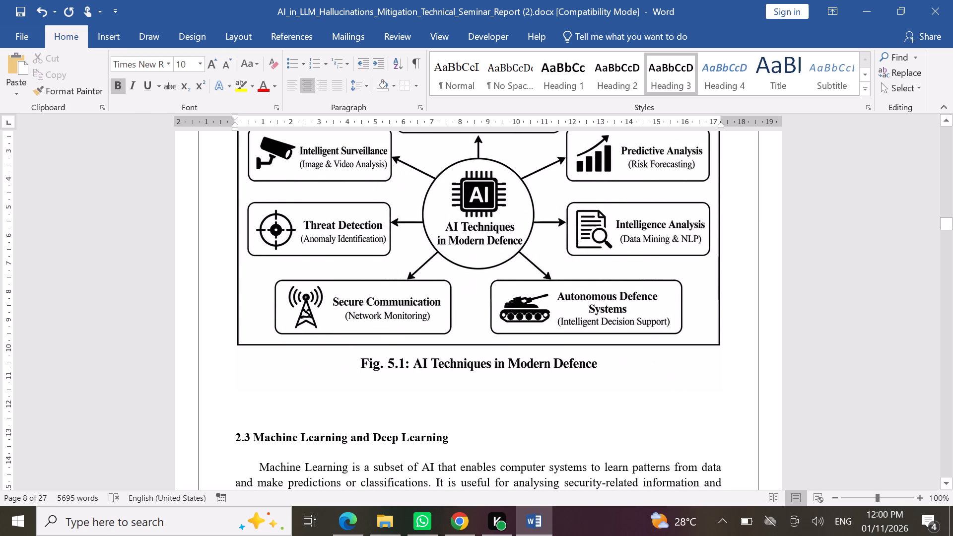
Enter the caption "Fig.2.1: AITECHNIQUES IN MODERN DEFENCE" on the centred line below the picture.
{"action": "type", "text": "Fi"}
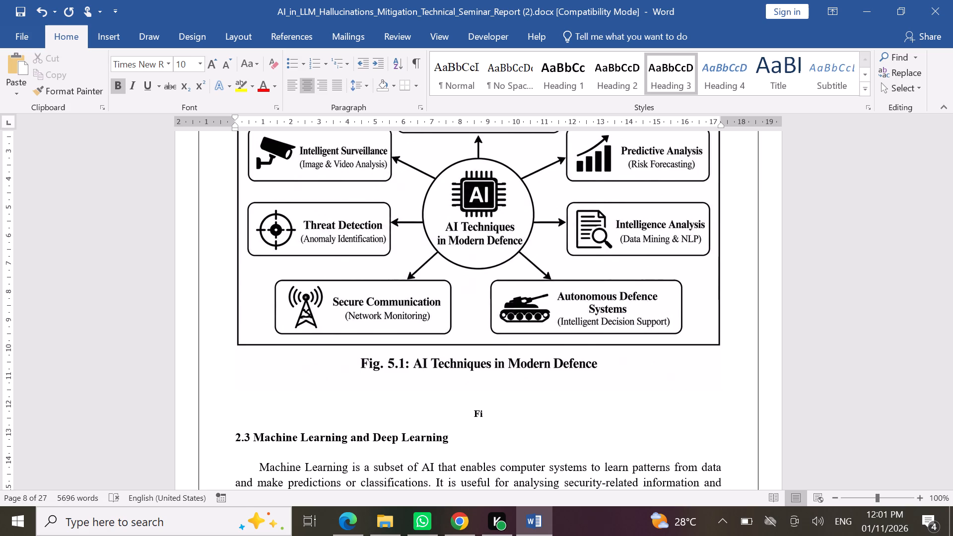
{"action": "key", "text": "g"}
{"action": "key", "text": "period"}
{"action": "type", "text": "2.1"}
{"action": "type", "text": ":"}
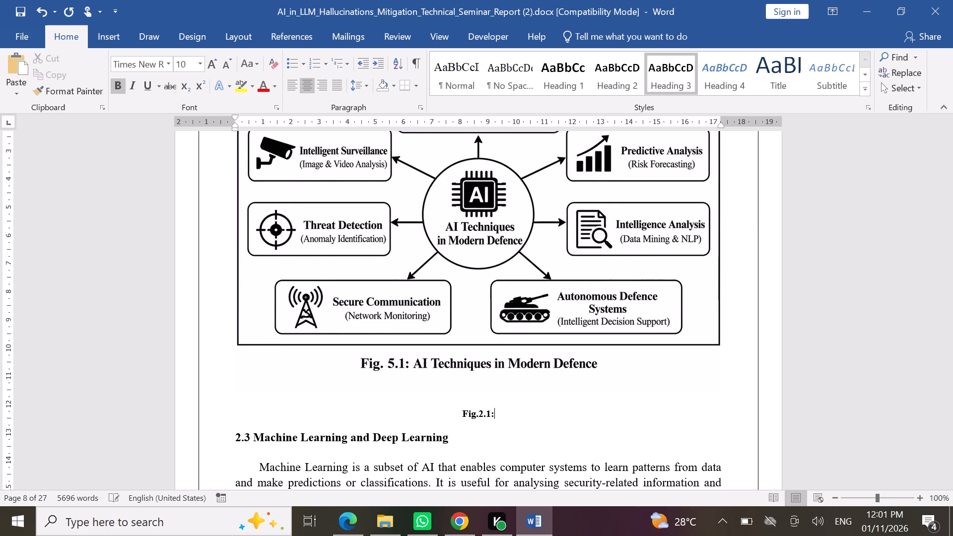
{"action": "key", "text": "space"}
{"action": "type", "text": "AI"}
{"action": "type", "text": "TECHNI"}
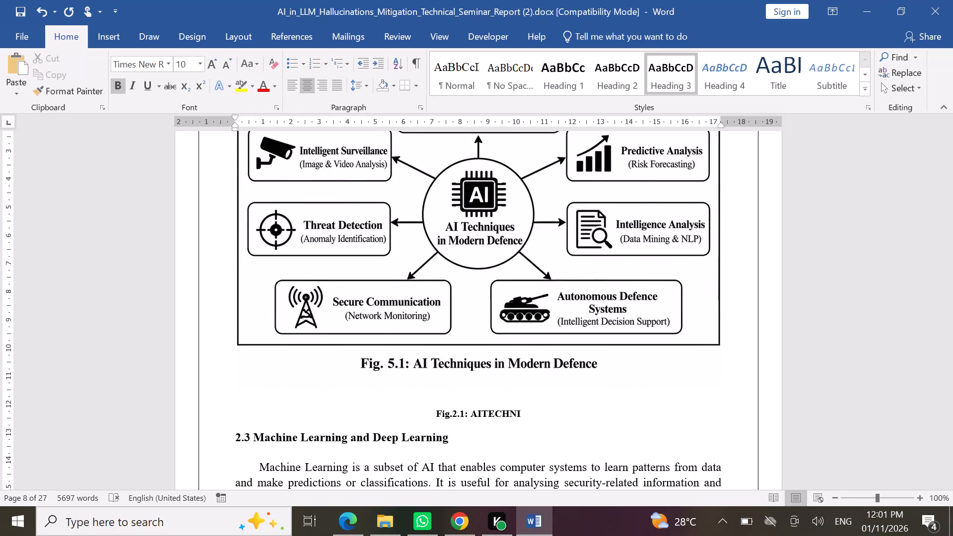
{"action": "key", "text": "q"}
{"action": "type", "text": "UE"}
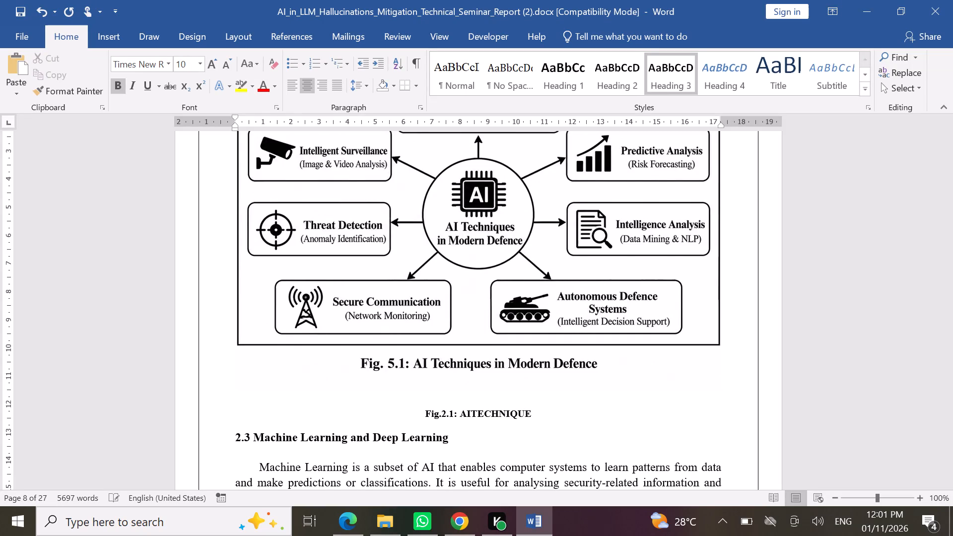
{"action": "type", "text": "S IN"}
{"action": "key", "text": "space"}
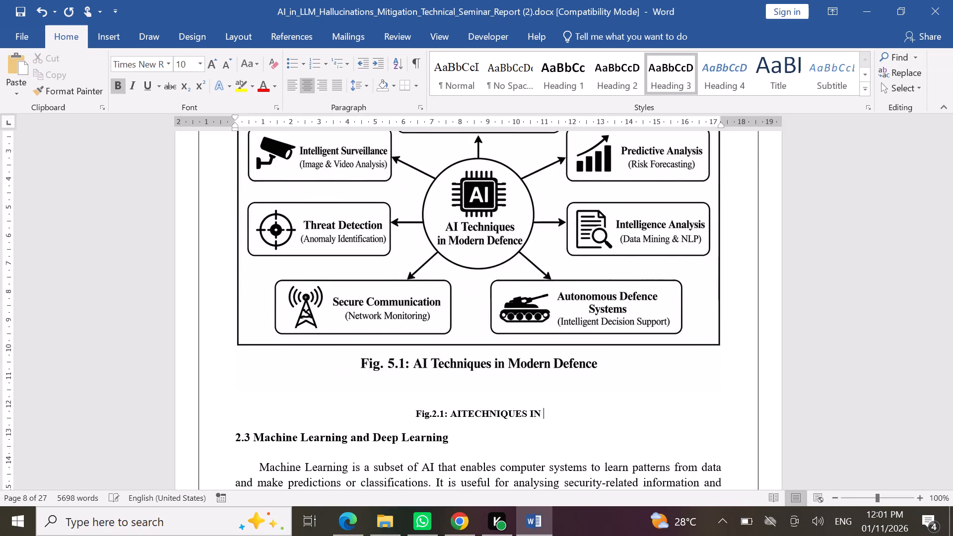
{"action": "type", "text": "MODER"}
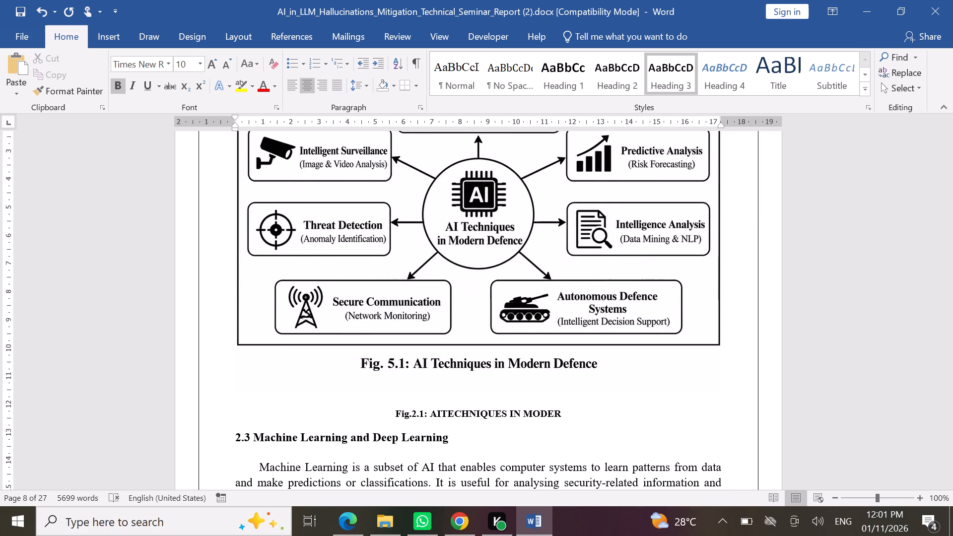
{"action": "type", "text": "N"}
{"action": "key", "text": "space"}
{"action": "type", "text": "DA"}
{"action": "key", "text": "BackSpace"}
{"action": "key", "text": "e"}
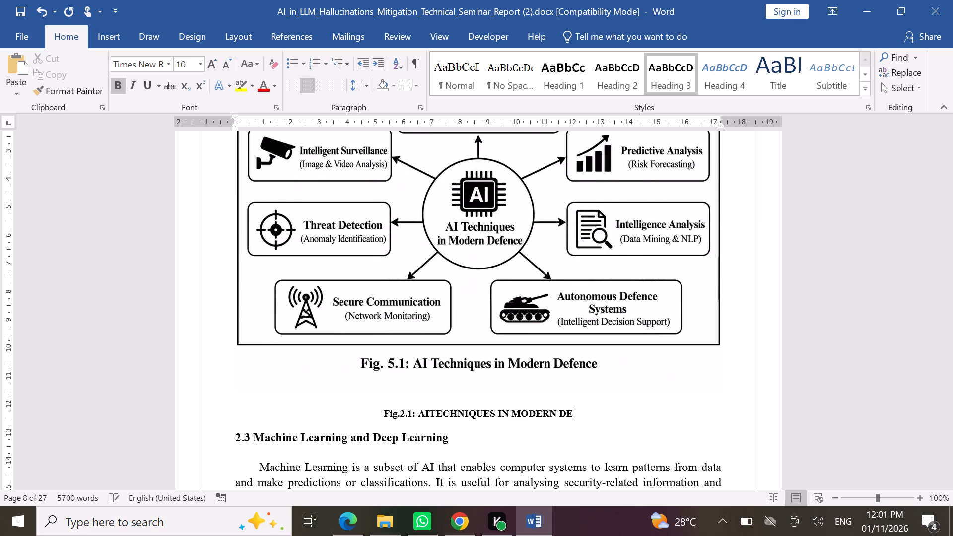
{"action": "type", "text": "FENCE"}
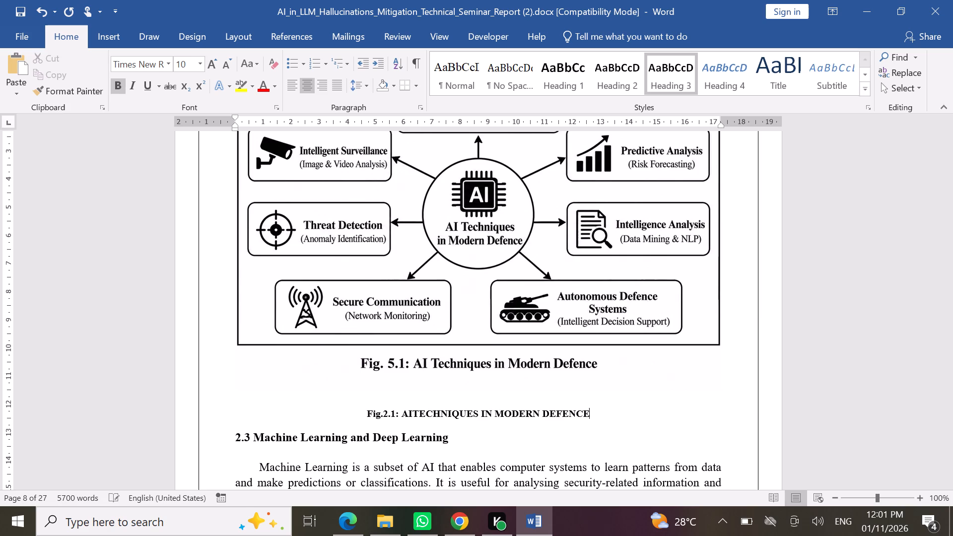
Crop the built-in "Fig. 5.1" caption off the bottom of the picture above section 2.3, leaving it about 10.25 cm high.
{"action": "left_click", "coordinate": [517, 375]}
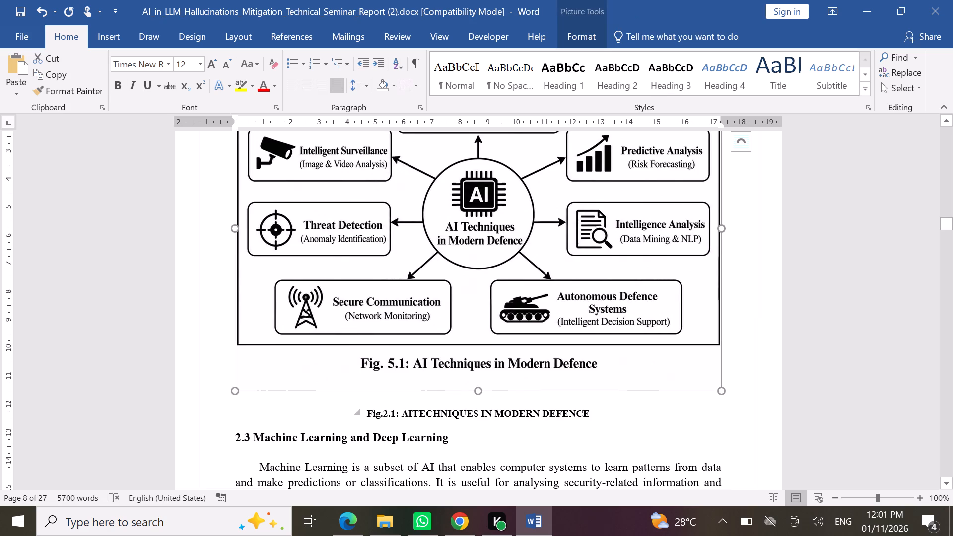
{"action": "scroll", "coordinate": [484, 239], "scroll_direction": "up", "scroll_amount": 2}
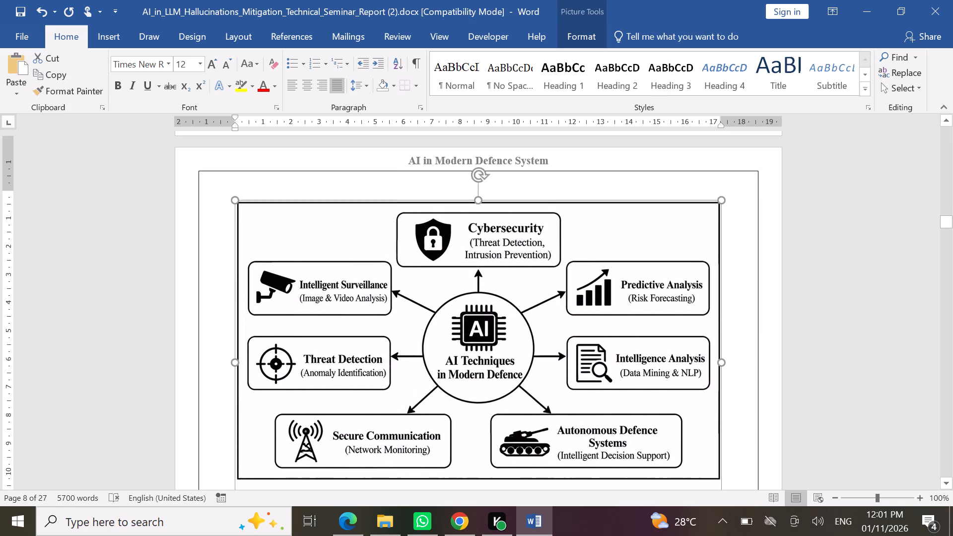
{"action": "scroll", "coordinate": [484, 239], "scroll_direction": "up", "scroll_amount": 1}
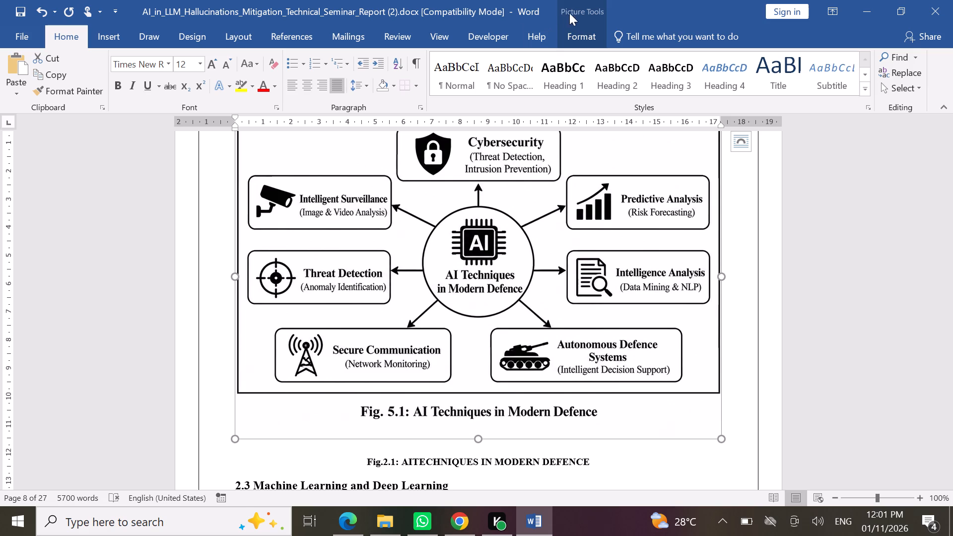
{"action": "left_click", "coordinate": [583, 29]}
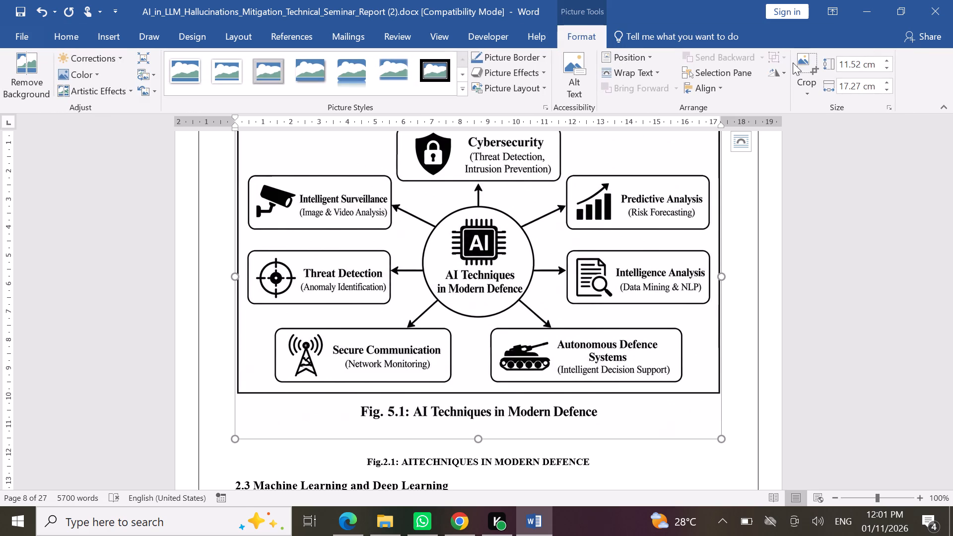
{"action": "left_click", "coordinate": [811, 54]}
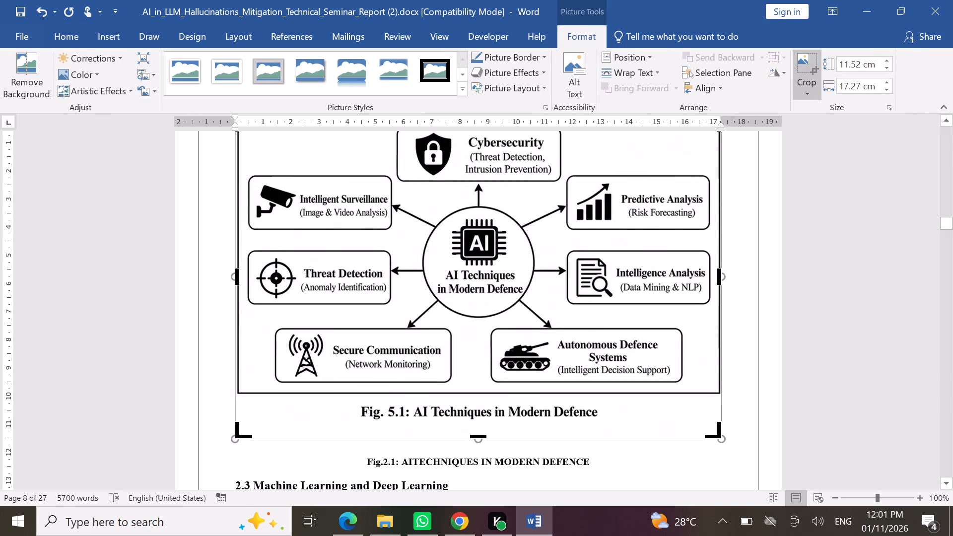
{"action": "left_click_drag", "start_coordinate": [482, 438], "coordinate": [488, 410]}
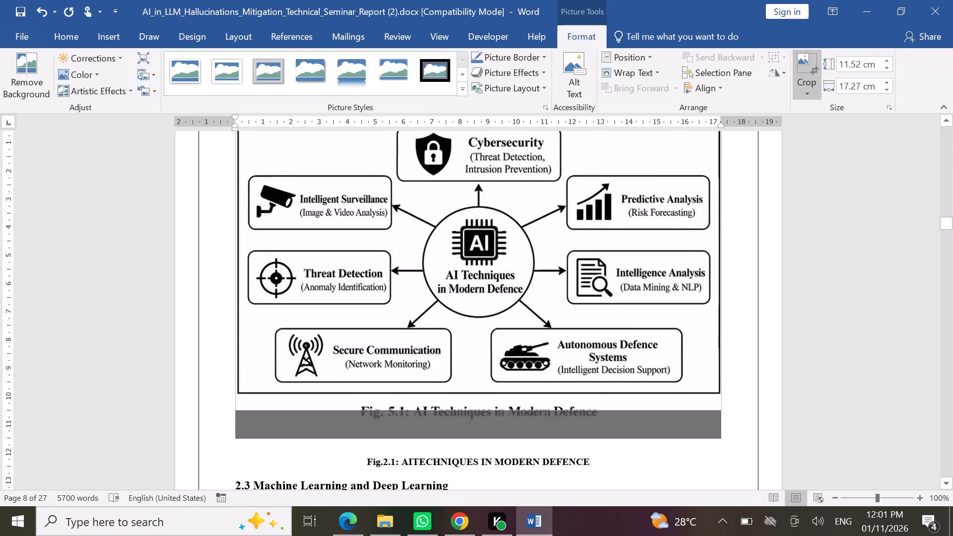
{"action": "left_click_drag", "start_coordinate": [488, 410], "coordinate": [495, 403]}
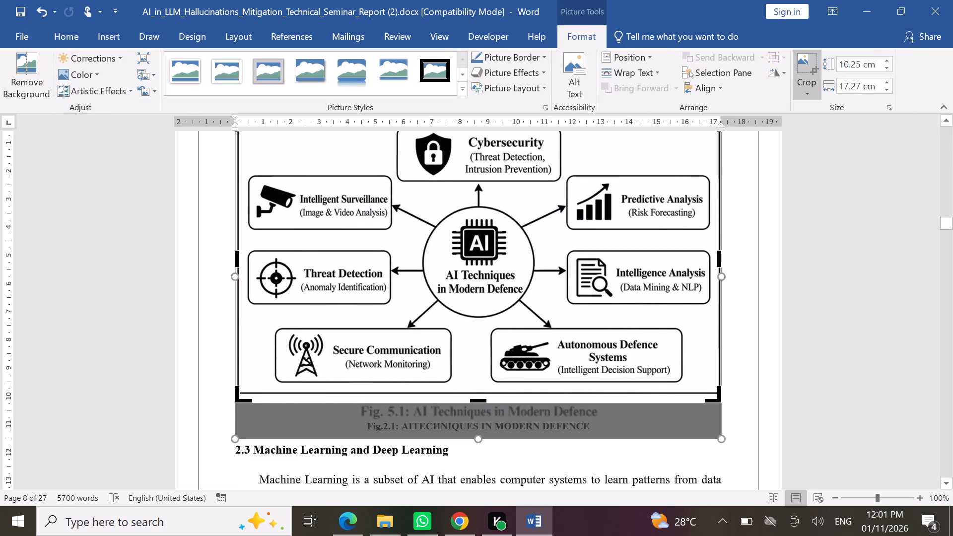
{"action": "scroll", "coordinate": [519, 350], "scroll_direction": "up", "scroll_amount": 1}
{"action": "scroll", "coordinate": [519, 350], "scroll_direction": "down", "scroll_amount": 1}
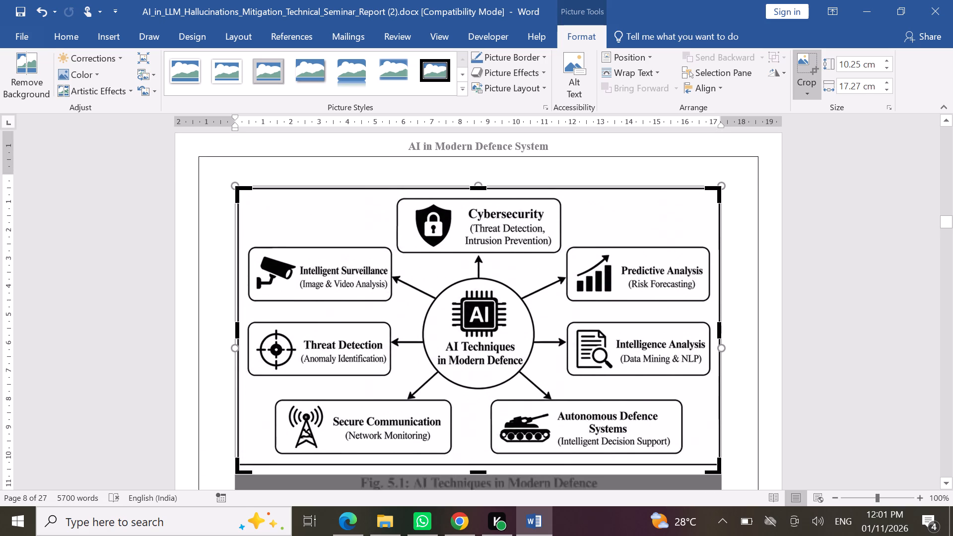
{"action": "scroll", "coordinate": [519, 350], "scroll_direction": "down", "scroll_amount": 1}
{"action": "left_click", "coordinate": [571, 451]}
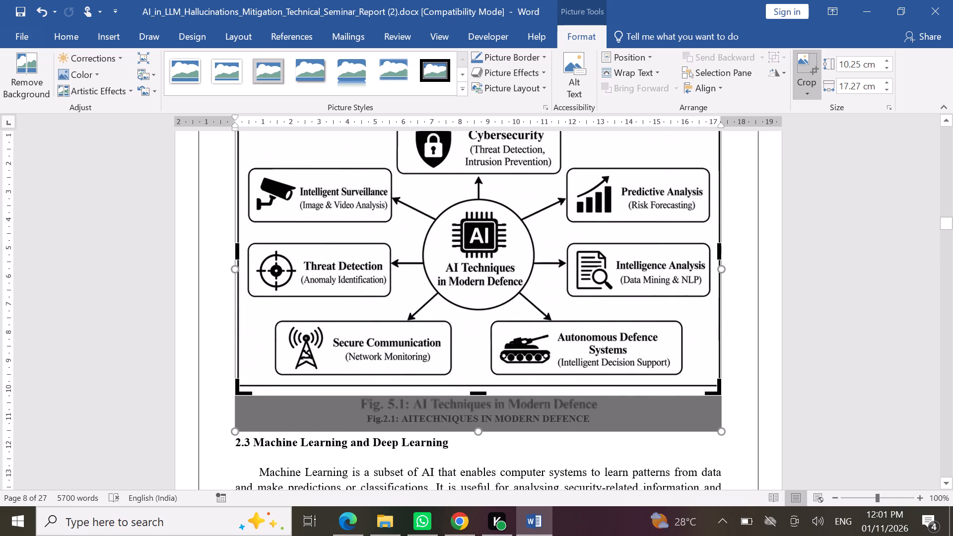
Add an empty centred line at 10 pt between the AI Techniques picture and the 1.5 Objectives of the Seminar heading.
{"action": "scroll", "coordinate": [592, 377], "scroll_direction": "up", "scroll_amount": 3}
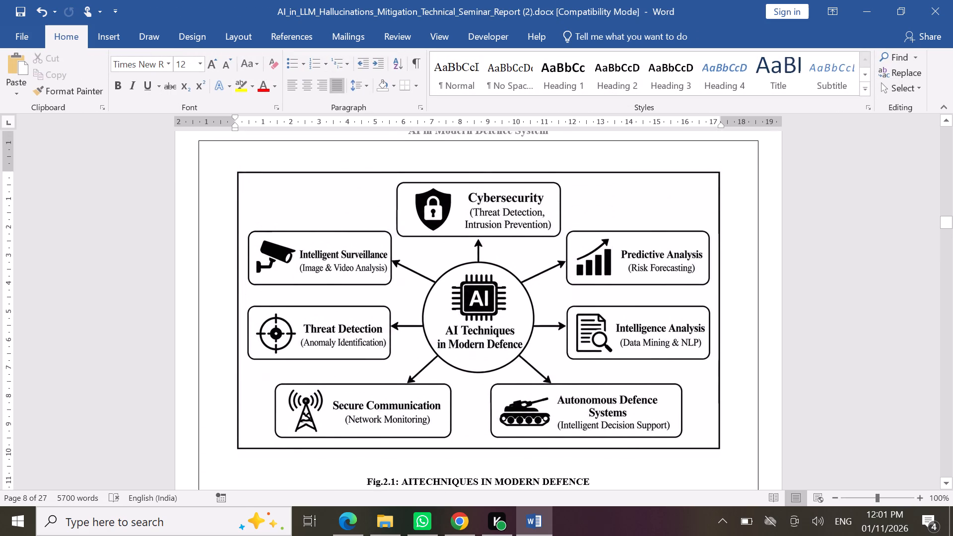
{"action": "scroll", "coordinate": [592, 377], "scroll_direction": "up", "scroll_amount": 8}
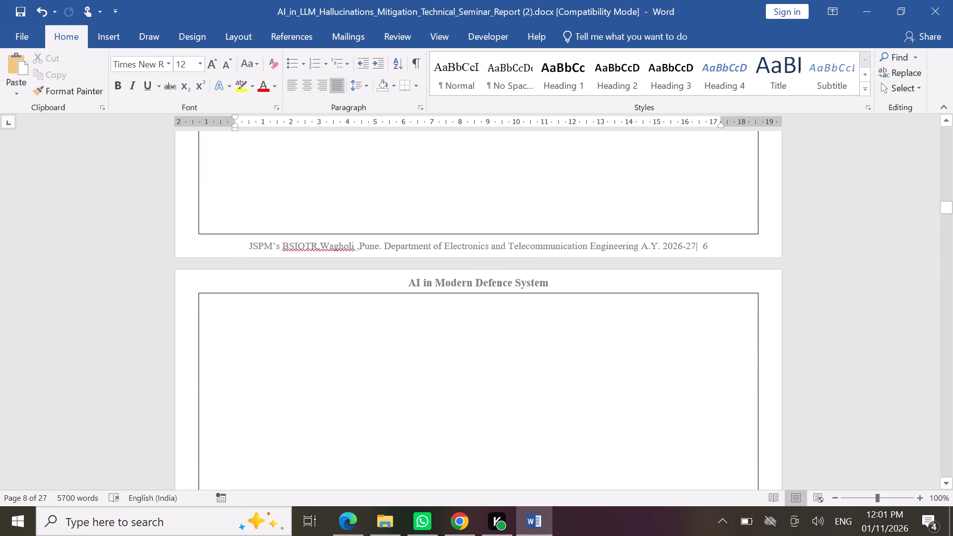
{"action": "scroll", "coordinate": [592, 377], "scroll_direction": "up", "scroll_amount": 11}
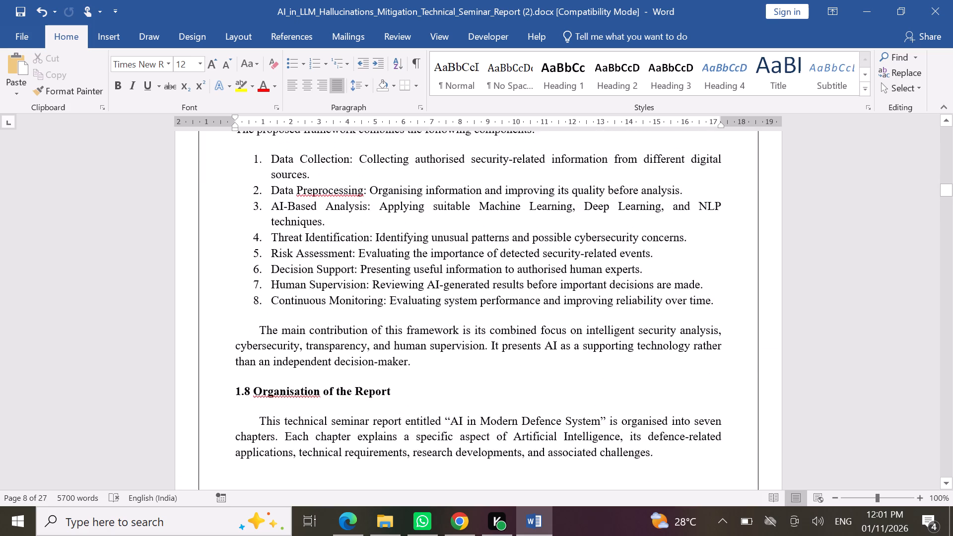
{"action": "scroll", "coordinate": [592, 377], "scroll_direction": "up", "scroll_amount": 5}
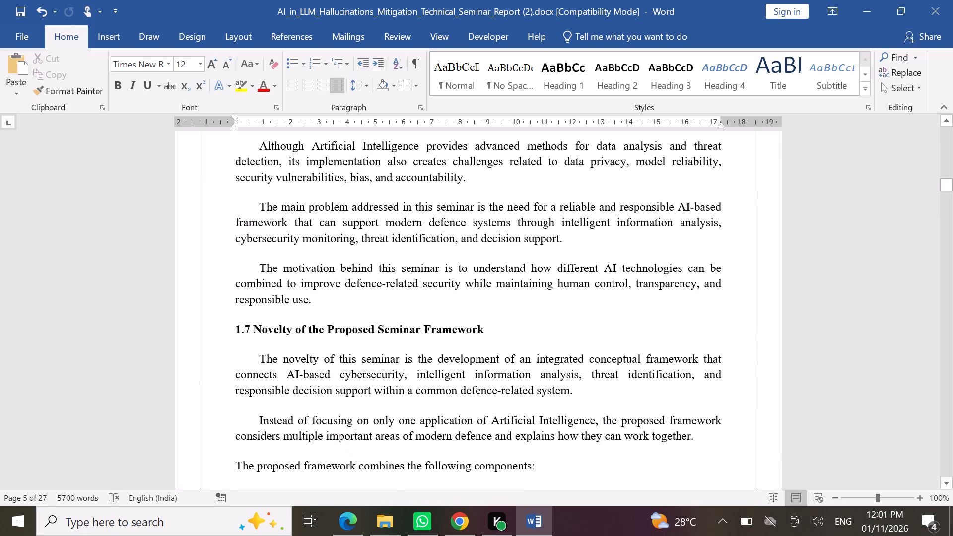
{"action": "scroll", "coordinate": [592, 377], "scroll_direction": "up", "scroll_amount": 9}
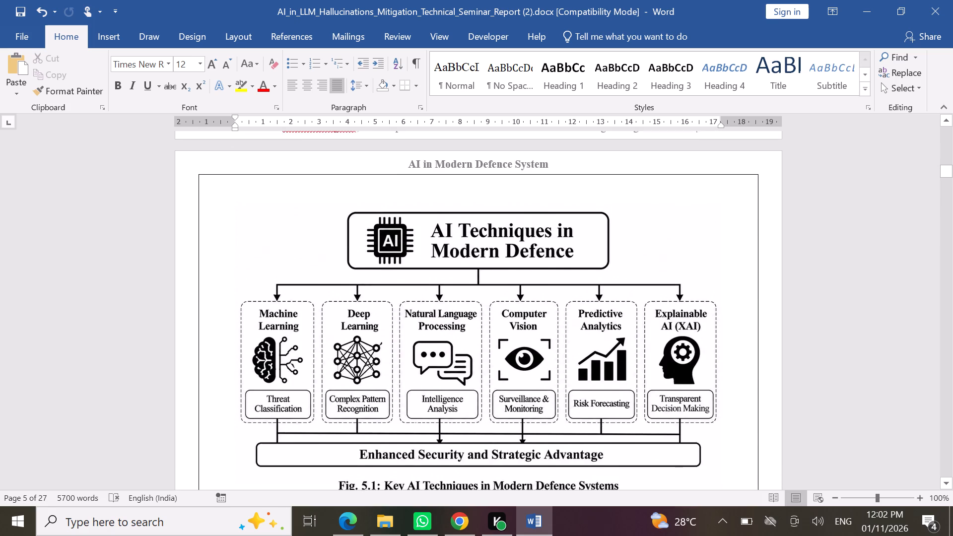
{"action": "scroll", "coordinate": [592, 377], "scroll_direction": "up", "scroll_amount": 3}
{"action": "scroll", "coordinate": [592, 377], "scroll_direction": "down", "scroll_amount": 1}
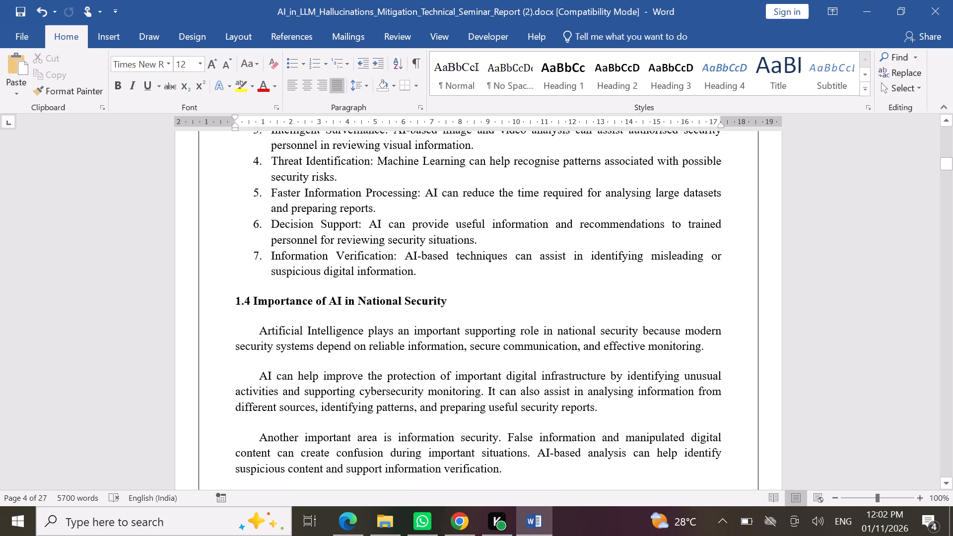
{"action": "scroll", "coordinate": [592, 377], "scroll_direction": "down", "scroll_amount": 3}
{"action": "left_click", "coordinate": [550, 305]}
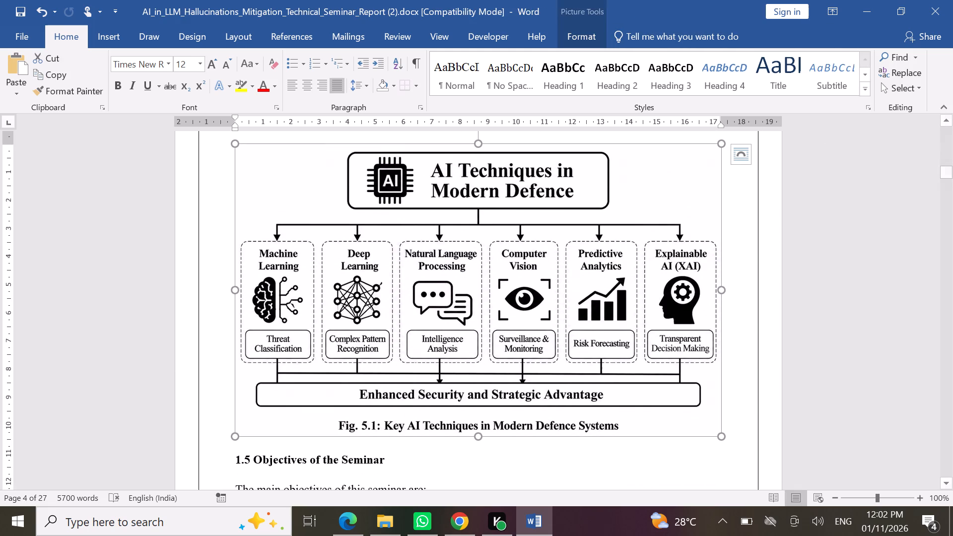
{"action": "left_click", "coordinate": [625, 282]}
{"action": "scroll", "coordinate": [625, 282], "scroll_direction": "down", "scroll_amount": 1}
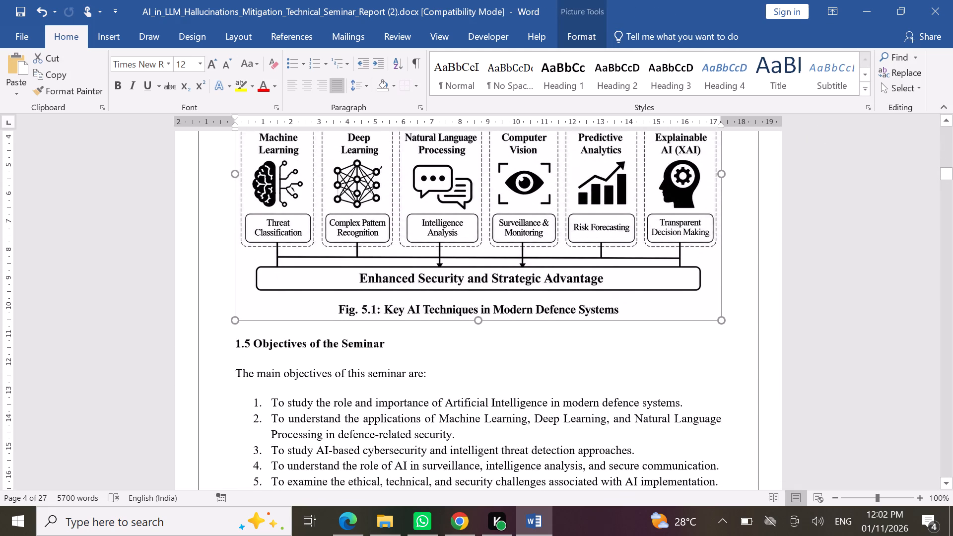
{"action": "left_click", "coordinate": [234, 340]}
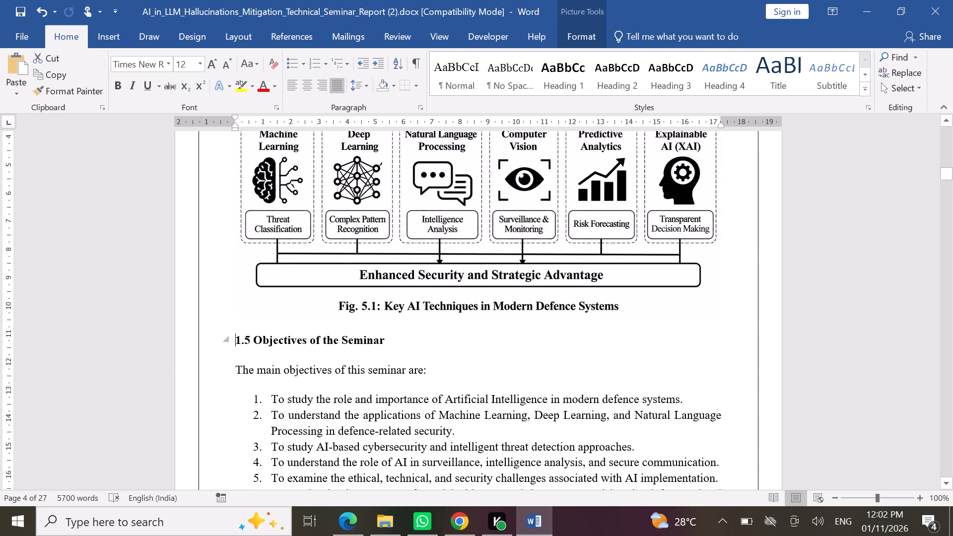
{"action": "key", "text": "Return"}
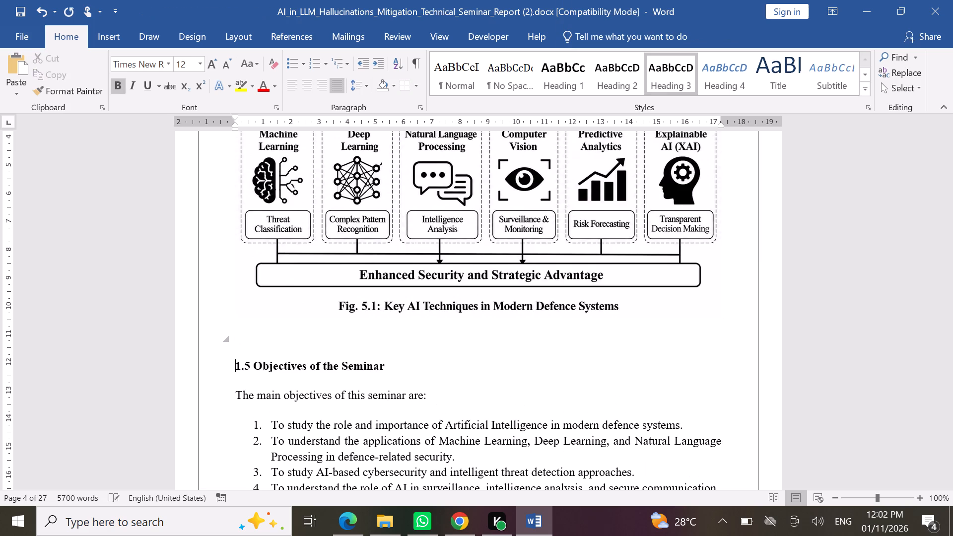
{"action": "key", "text": "Up"}
{"action": "left_click", "coordinate": [306, 82]}
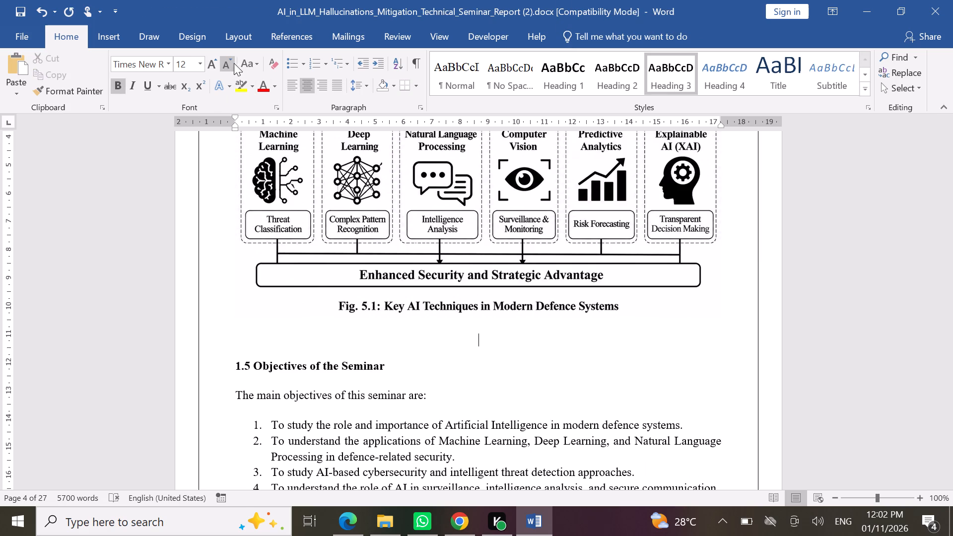
{"action": "double_click", "coordinate": [229, 66]}
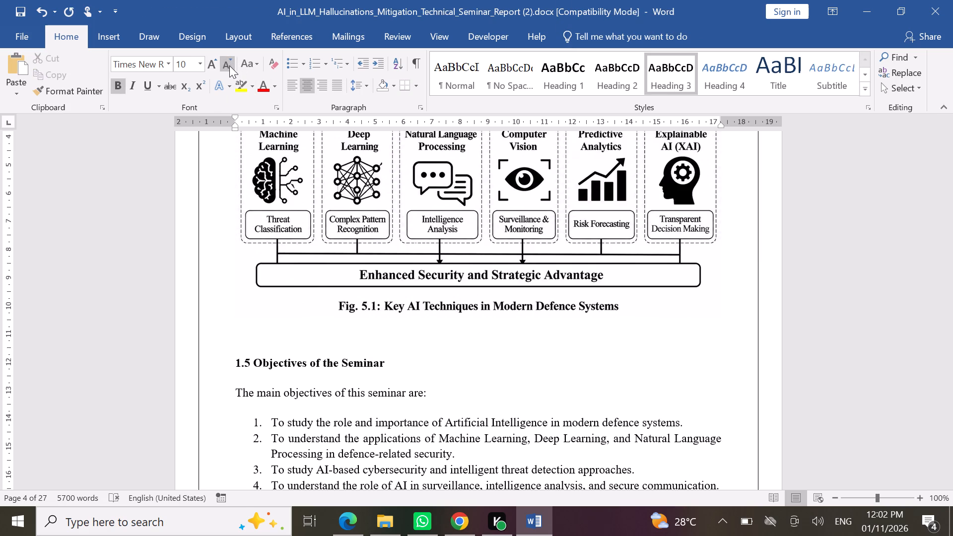
Enter the caption "Fig. 1.2: KEY AI TECHNIQUES IN MODERN DEFENCE SYSTEM" on the centred line below the picture.
{"action": "type", "text": "FIG"}
{"action": "key", "text": "period"}
{"action": "key", "text": "BackSpace"}
{"action": "key", "text": "BackSpace"}
{"action": "key", "text": "BackSpace"}
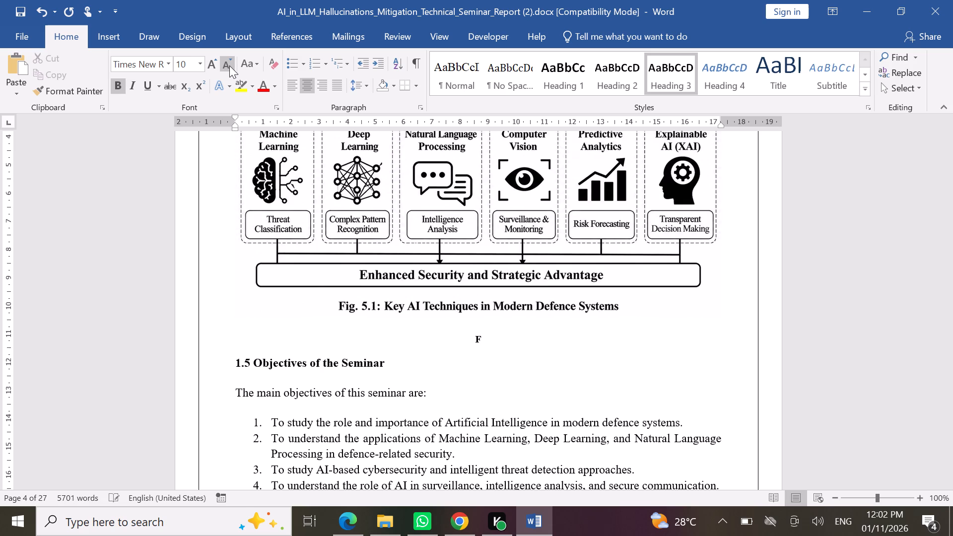
{"action": "type", "text": "ig."}
{"action": "key", "text": "space"}
{"action": "type", "text": "1.2"}
{"action": "type", "text": ":"}
{"action": "key", "text": "space"}
{"action": "key", "text": "k"}
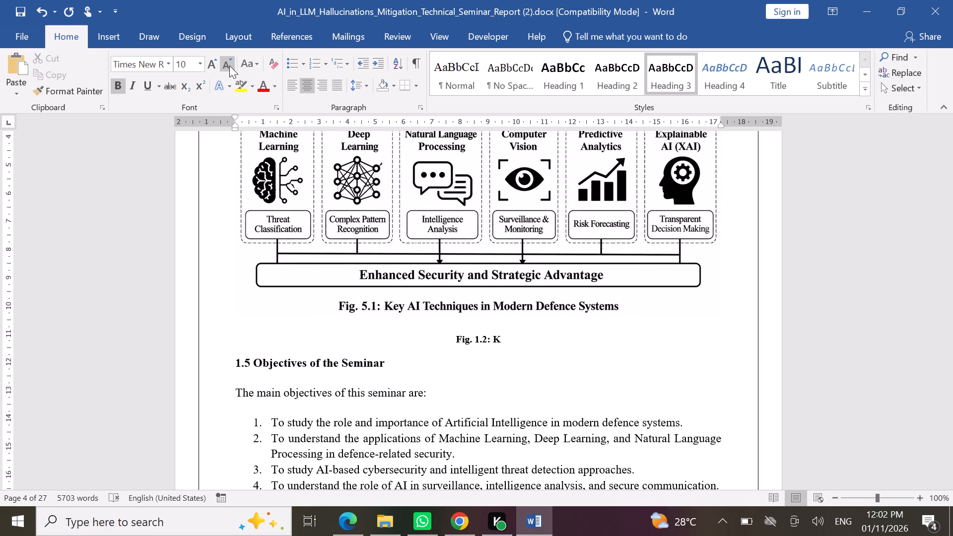
{"action": "type", "text": "EY"}
{"action": "key", "text": "space"}
{"action": "type", "text": "AI TECH"}
{"action": "type", "text": "NIQU"}
{"action": "type", "text": "ES IN MODERN"}
{"action": "key", "text": "space"}
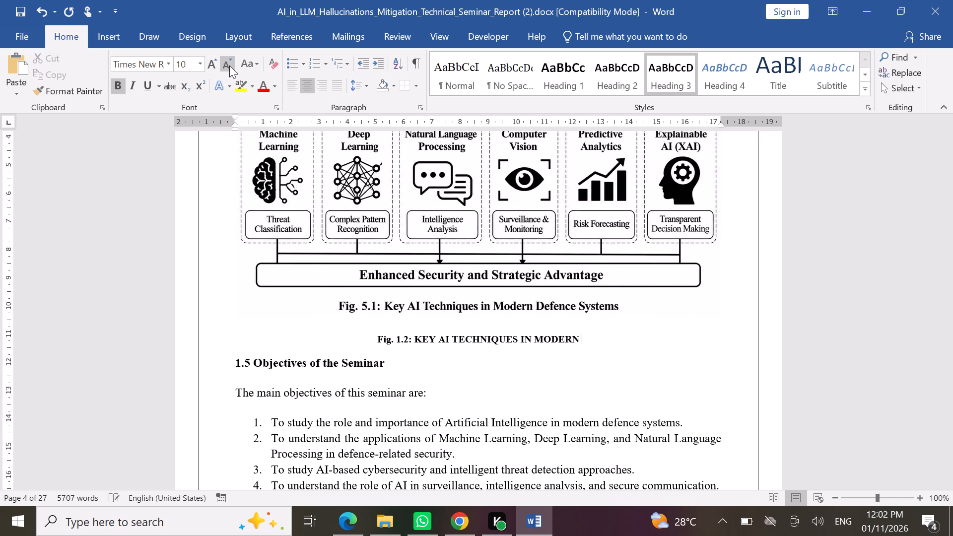
{"action": "type", "text": "DEFENCE SYSTEM"}
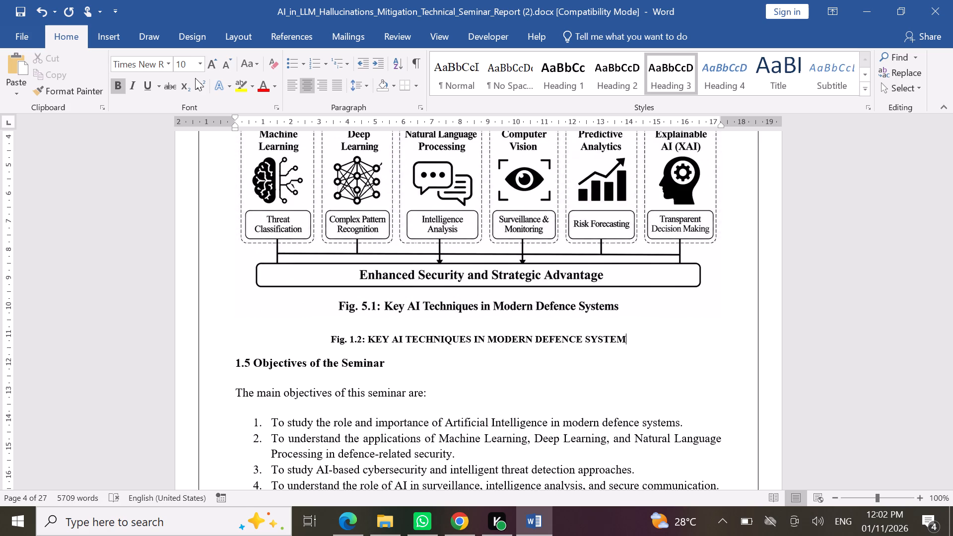
Crop the built-in "Fig. 5.1" caption off the bottom of the AI Techniques picture above section 1.5.
{"action": "left_click", "coordinate": [452, 227]}
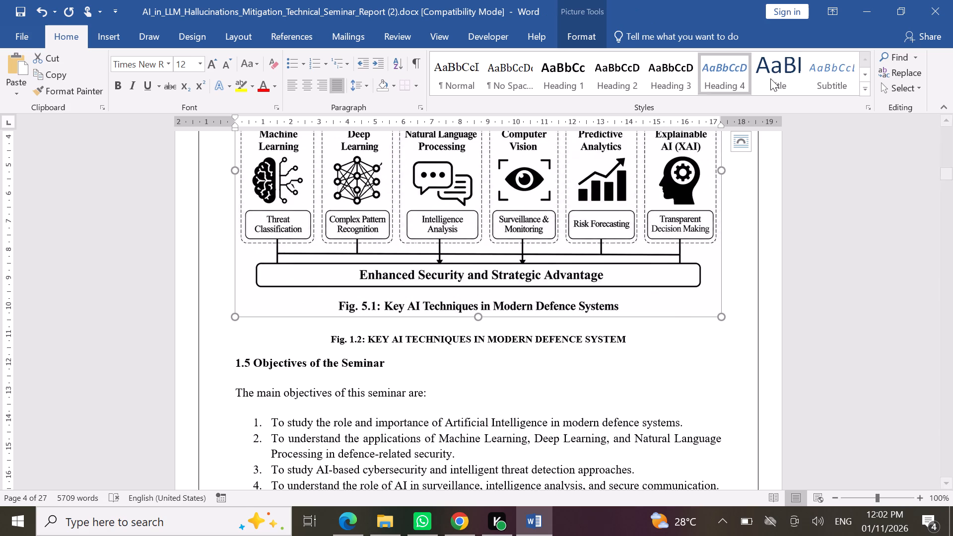
{"action": "left_click", "coordinate": [591, 33]}
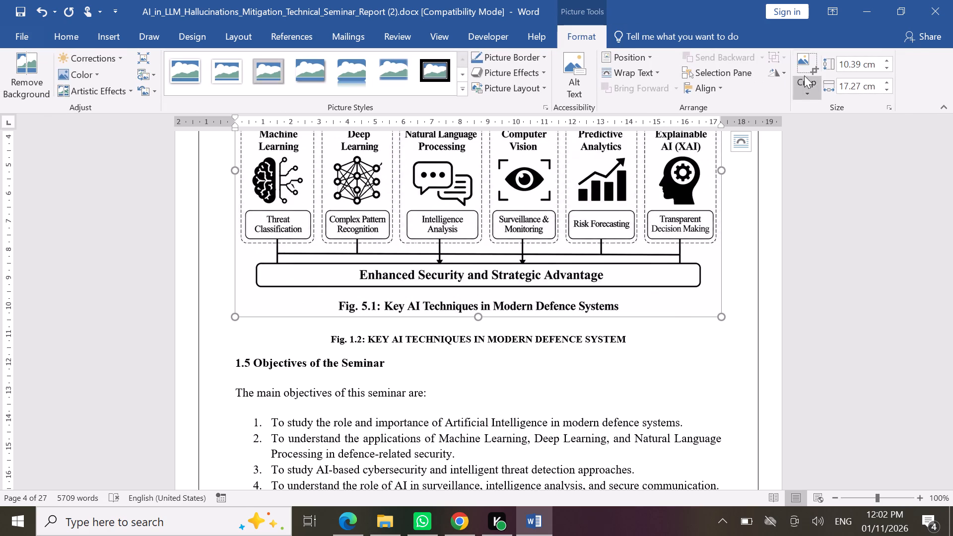
{"action": "left_click", "coordinate": [813, 62]}
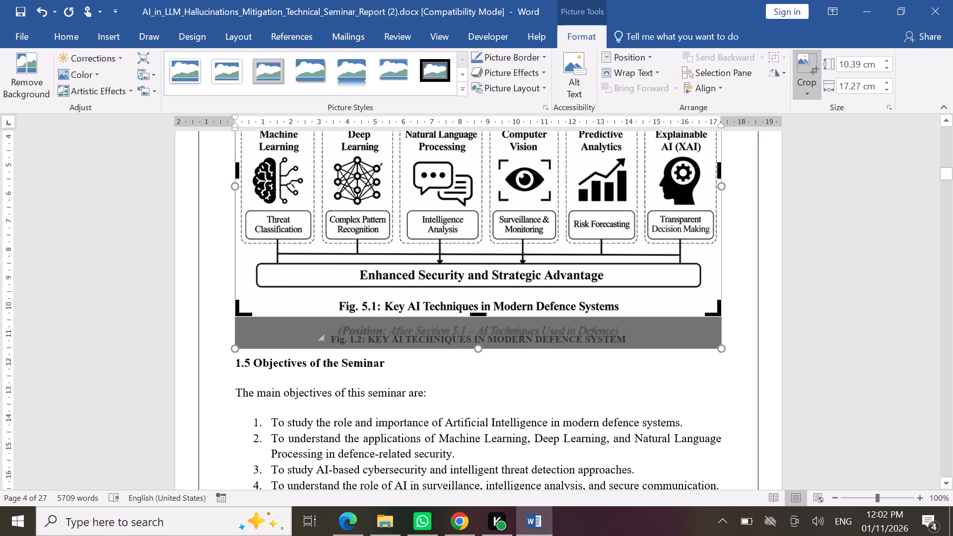
{"action": "left_click_drag", "start_coordinate": [481, 315], "coordinate": [481, 306]}
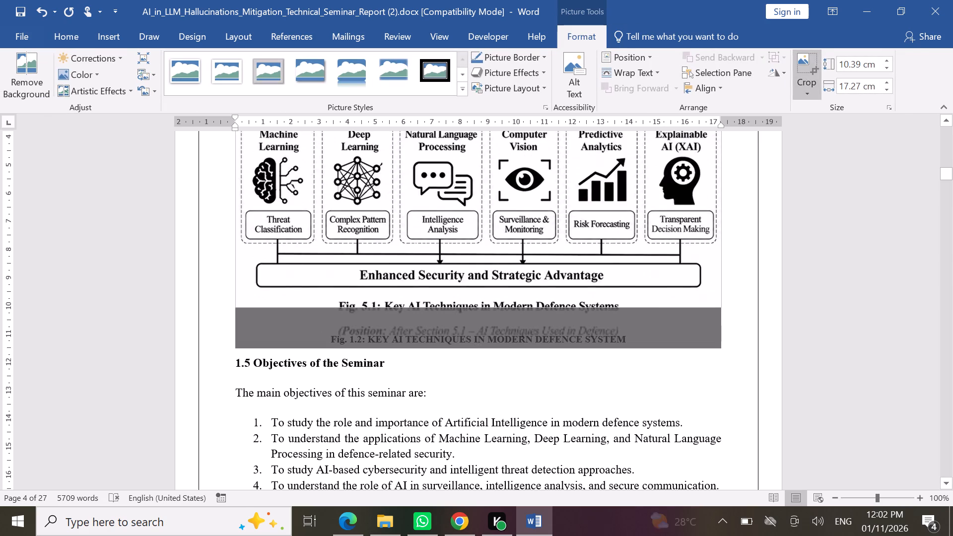
{"action": "left_click_drag", "start_coordinate": [481, 306], "coordinate": [495, 298]}
{"action": "left_click", "coordinate": [560, 380]}
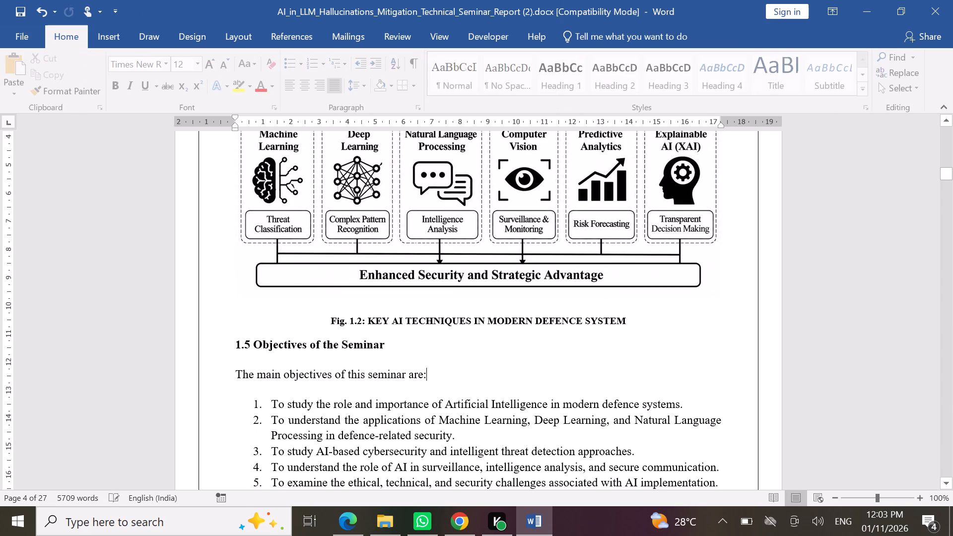
Add an empty centred line at 10 pt between the AI in Modern Defence Systems picture and the 1.2 Evolution of AI in Defence heading.
{"action": "scroll", "coordinate": [586, 321], "scroll_direction": "up", "scroll_amount": 3}
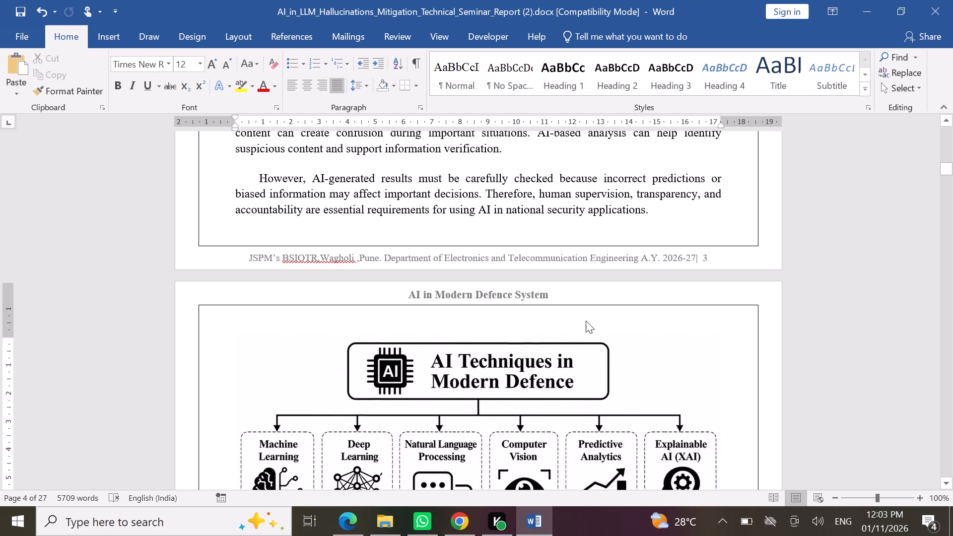
{"action": "scroll", "coordinate": [586, 321], "scroll_direction": "up", "scroll_amount": 4}
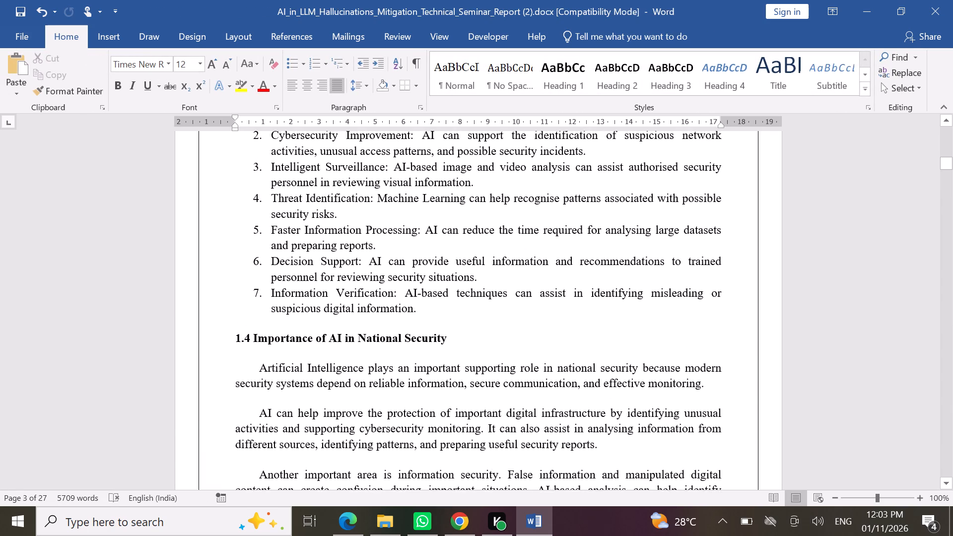
{"action": "scroll", "coordinate": [565, 296], "scroll_direction": "down", "scroll_amount": 5}
{"action": "scroll", "coordinate": [565, 296], "scroll_direction": "up", "scroll_amount": 1}
{"action": "scroll", "coordinate": [565, 296], "scroll_direction": "down", "scroll_amount": 1}
{"action": "scroll", "coordinate": [565, 296], "scroll_direction": "up", "scroll_amount": 1}
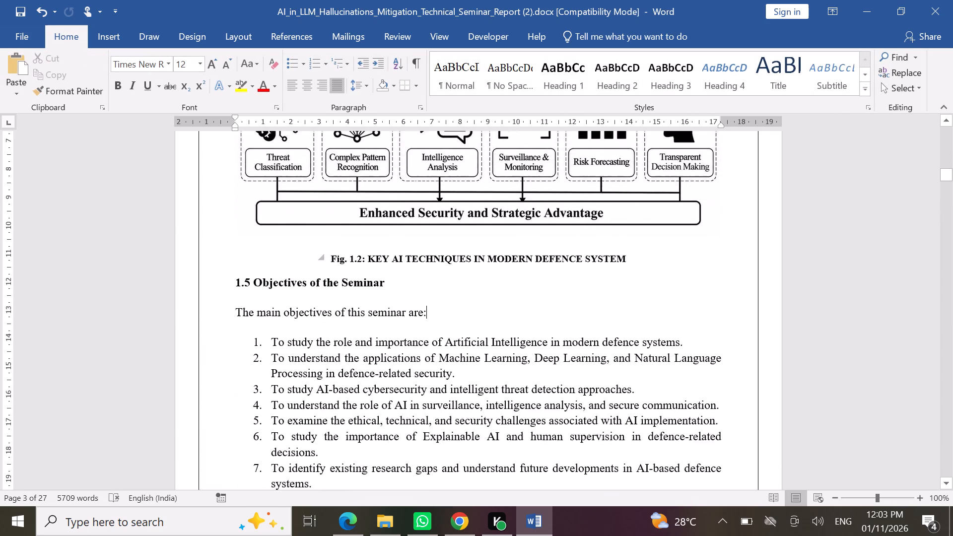
{"action": "scroll", "coordinate": [565, 296], "scroll_direction": "up", "scroll_amount": 11}
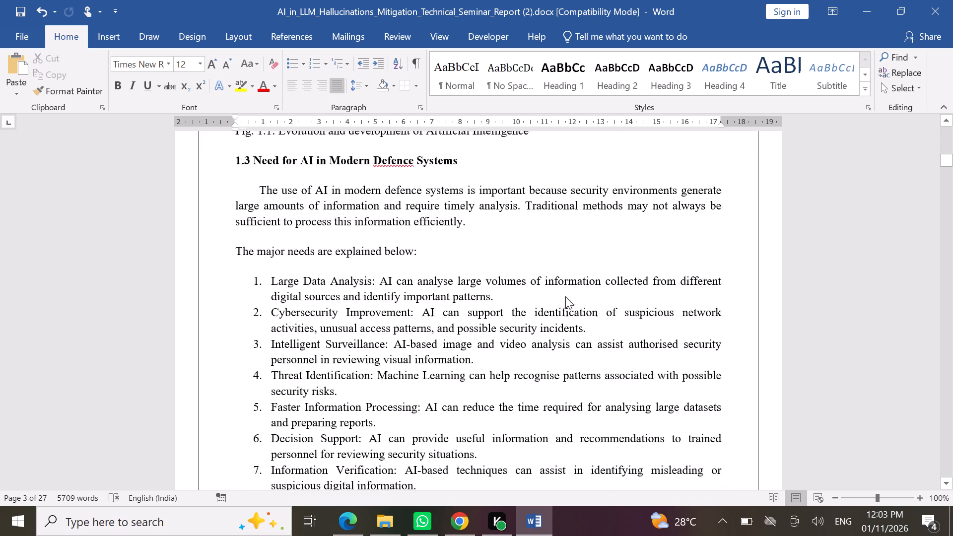
{"action": "scroll", "coordinate": [565, 296], "scroll_direction": "up", "scroll_amount": 6}
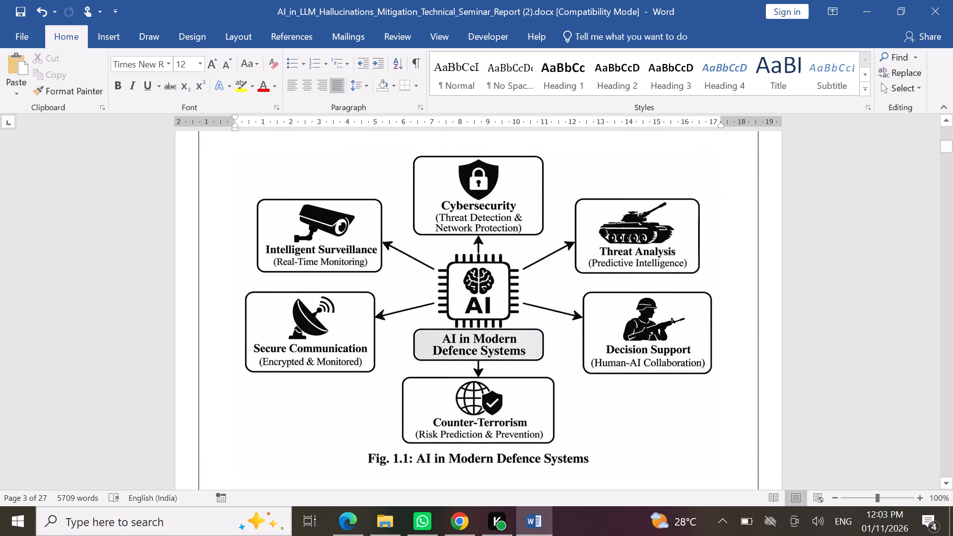
{"action": "scroll", "coordinate": [565, 296], "scroll_direction": "up", "scroll_amount": 1}
{"action": "left_click", "coordinate": [565, 296]}
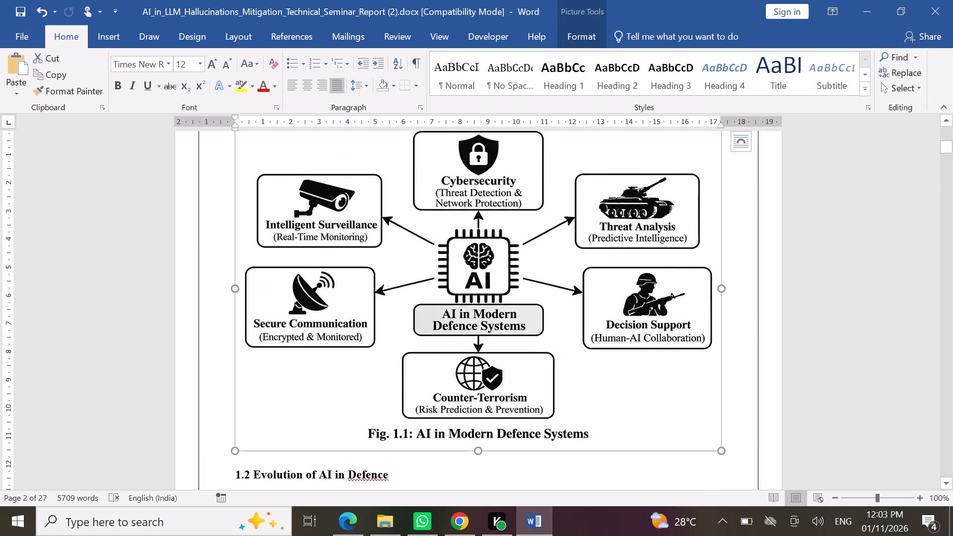
{"action": "left_click", "coordinate": [447, 464]}
{"action": "left_click", "coordinate": [235, 474]}
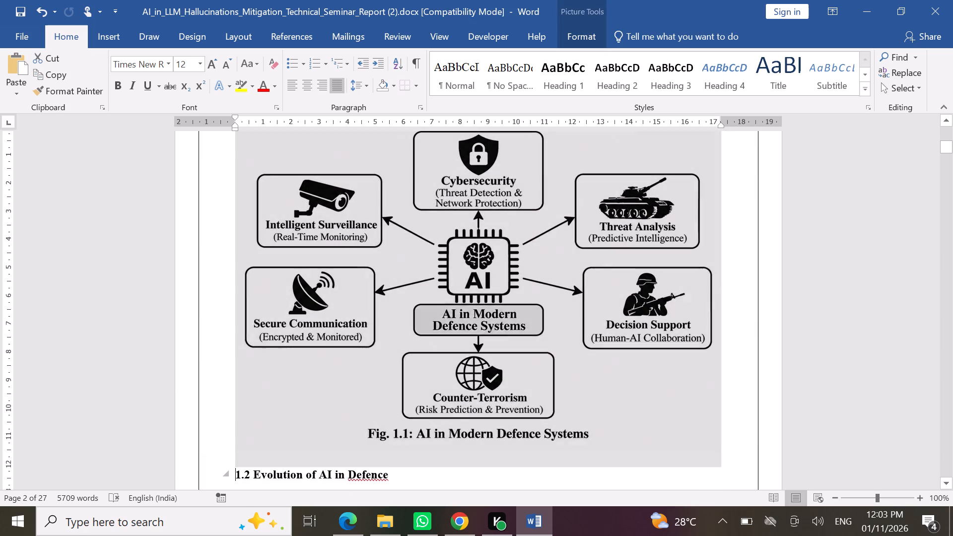
{"action": "key", "text": "Return"}
{"action": "key", "text": "Up"}
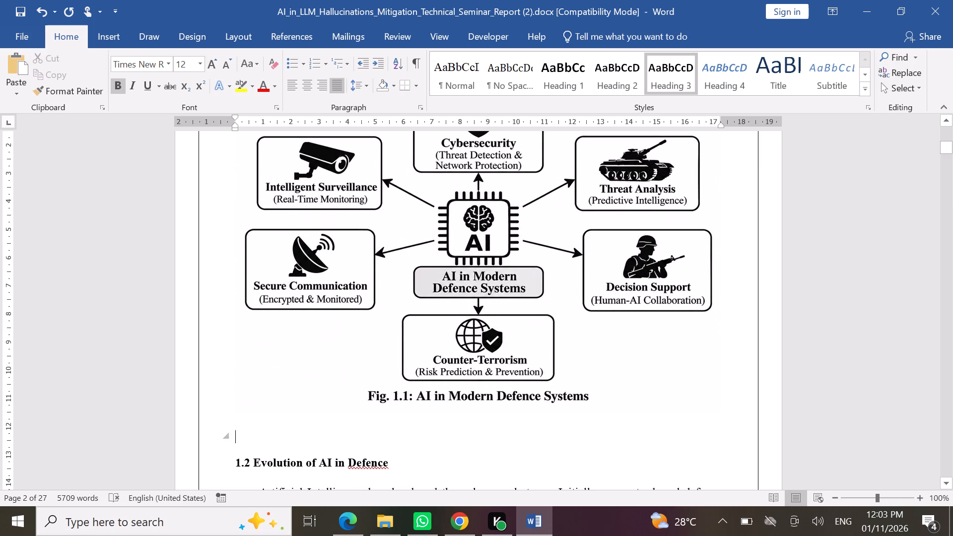
{"action": "left_click", "coordinate": [306, 87]}
{"action": "double_click", "coordinate": [230, 68]}
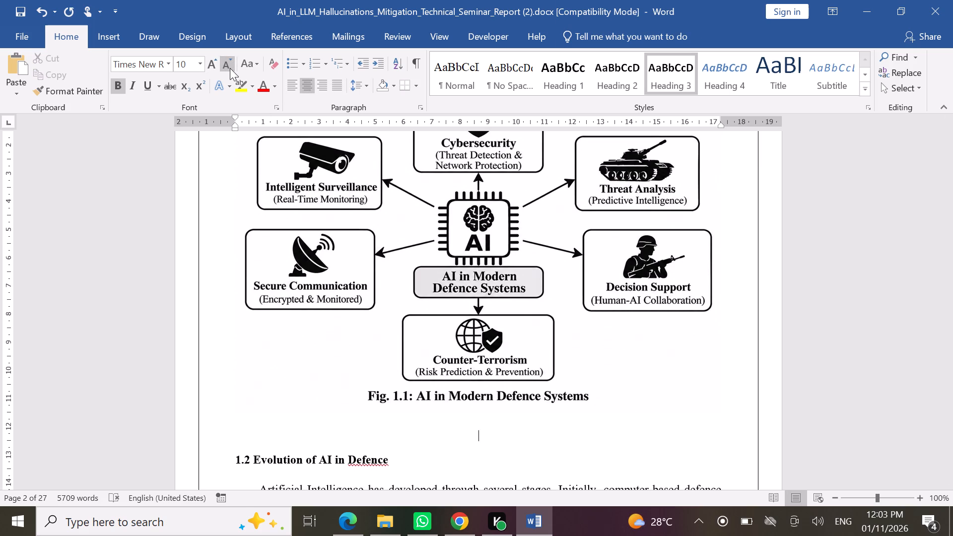
Enter the caption "Fig.1.1: AI IN MODERN DEFENCE SYSTEM" on the centred line below the picture.
{"action": "key", "text": "f"}
{"action": "type", "text": "ig."}
{"action": "type", "text": "1.1"}
{"action": "type", "text": ":"}
{"action": "key", "text": "space"}
{"action": "type", "text": "AI IN MODE"}
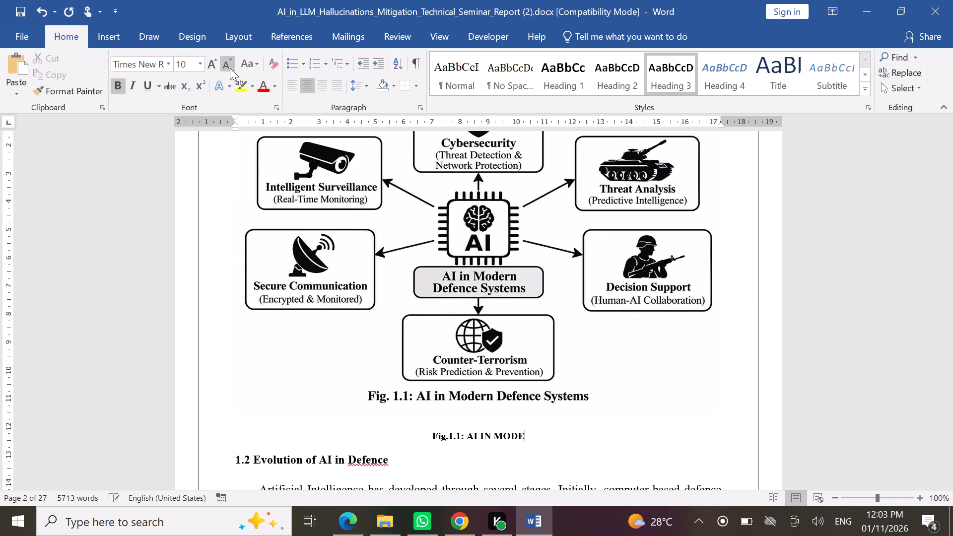
{"action": "type", "text": "RN"}
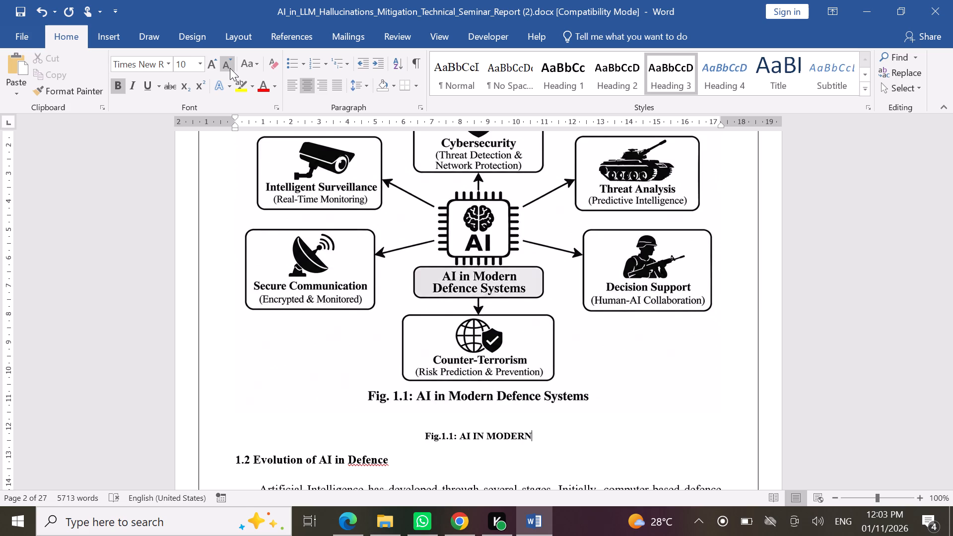
{"action": "key", "text": "space"}
{"action": "type", "text": "DEFENCE SYSTEM"}
Crop the built-in "Fig. 1.1" caption off the bottom of the AI in Modern Defence Systems picture, leaving a height of 10.65 cm.
{"action": "left_click", "coordinate": [368, 160]}
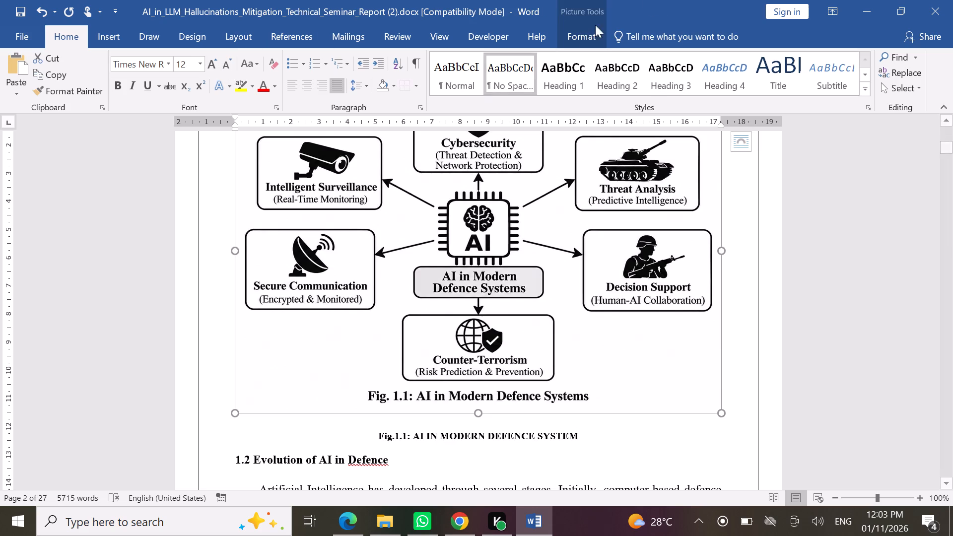
{"action": "left_click", "coordinate": [581, 30]}
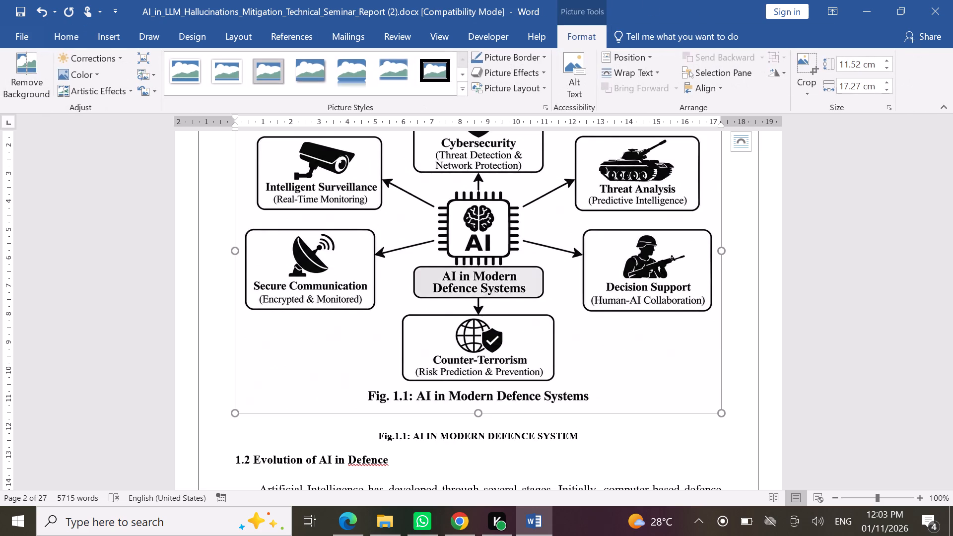
{"action": "left_click", "coordinate": [815, 66]}
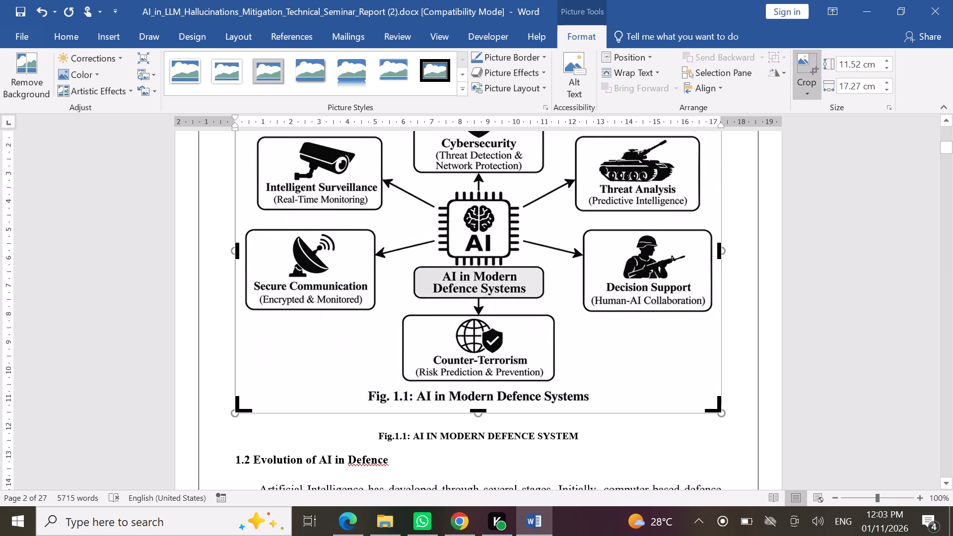
{"action": "left_click_drag", "start_coordinate": [479, 412], "coordinate": [487, 389]}
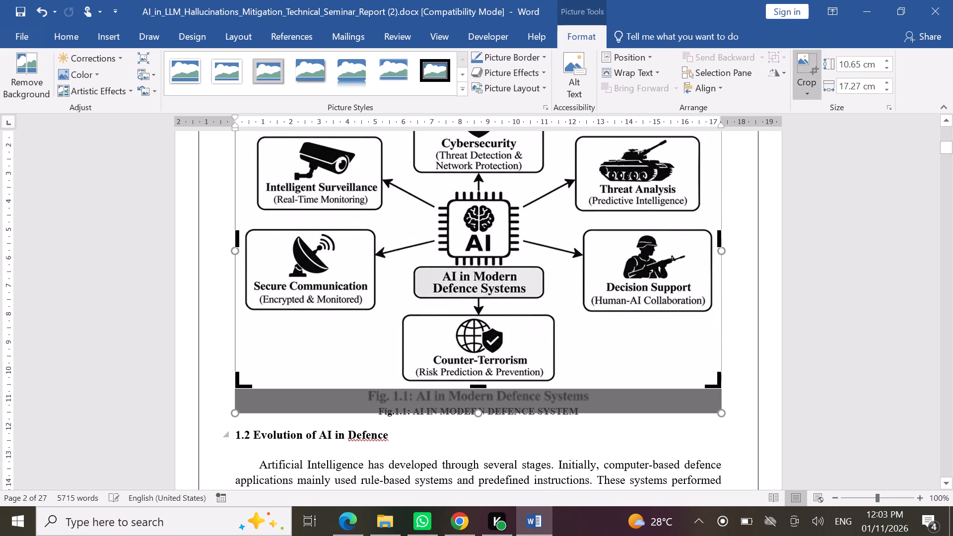
{"action": "left_click", "coordinate": [552, 442]}
Reduce the height of the AI in Modern Defence Systems picture while keeping its full width, and centre it.
{"action": "scroll", "coordinate": [612, 386], "scroll_direction": "down", "scroll_amount": 1}
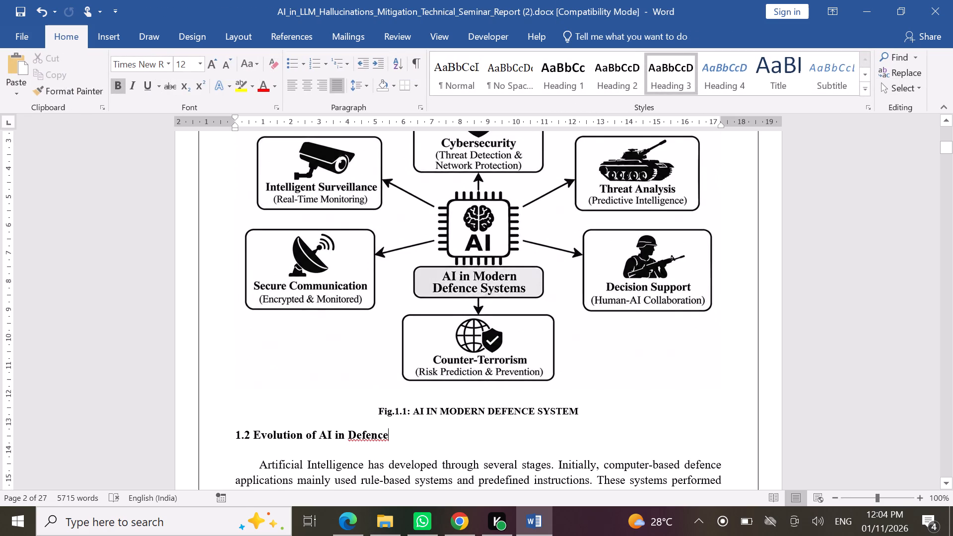
{"action": "scroll", "coordinate": [612, 386], "scroll_direction": "down", "scroll_amount": 1}
{"action": "scroll", "coordinate": [612, 386], "scroll_direction": "up", "scroll_amount": 7}
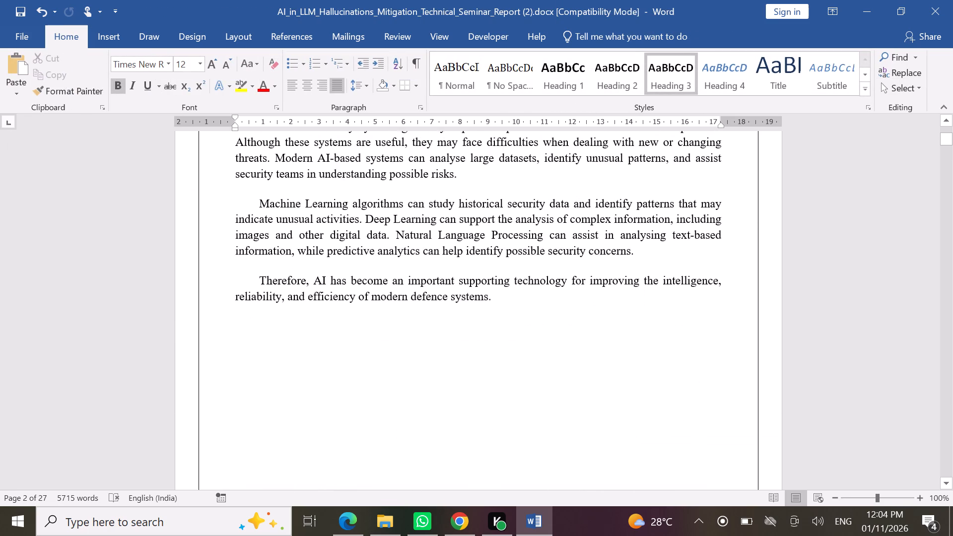
{"action": "scroll", "coordinate": [612, 386], "scroll_direction": "up", "scroll_amount": 4}
{"action": "scroll", "coordinate": [612, 386], "scroll_direction": "down", "scroll_amount": 2}
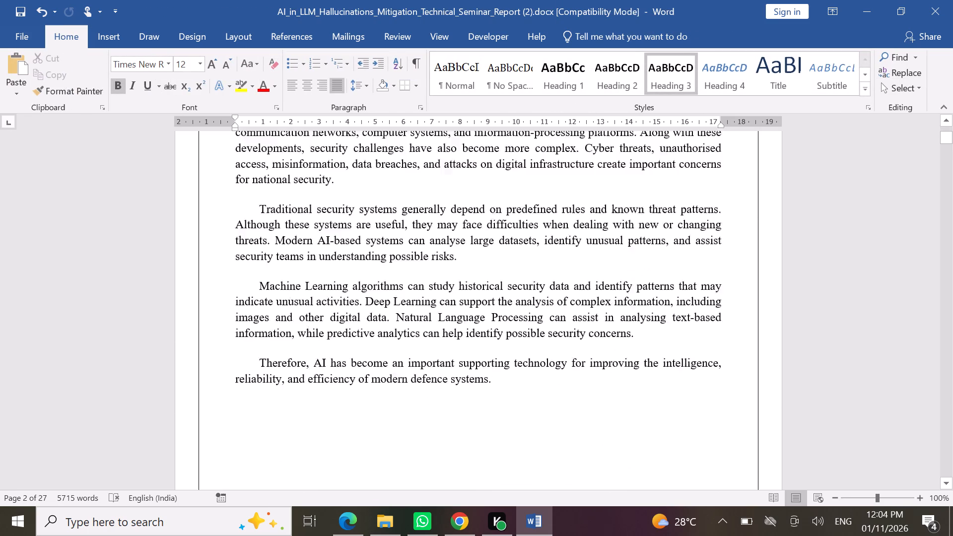
{"action": "scroll", "coordinate": [612, 386], "scroll_direction": "down", "scroll_amount": 4}
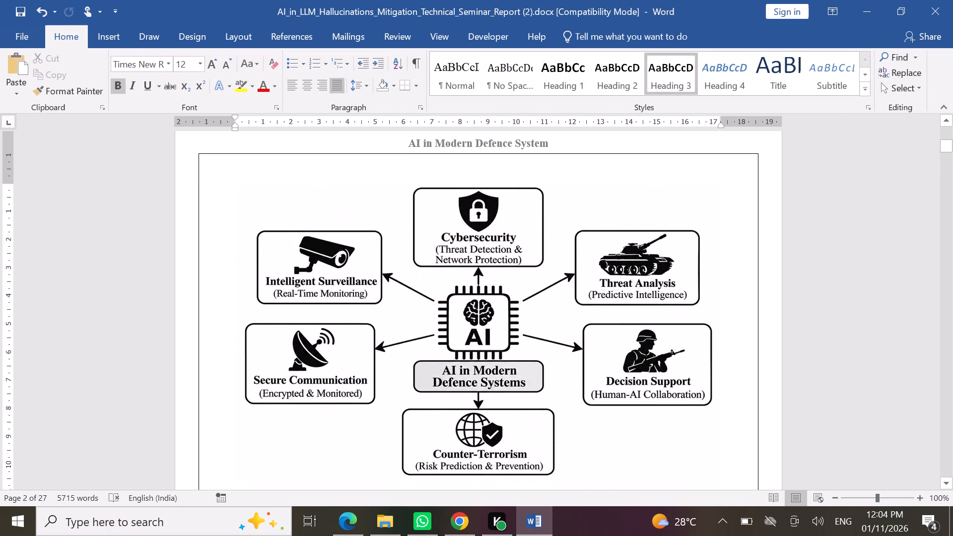
{"action": "left_click", "coordinate": [565, 386]}
{"action": "scroll", "coordinate": [565, 386], "scroll_direction": "down", "scroll_amount": 1}
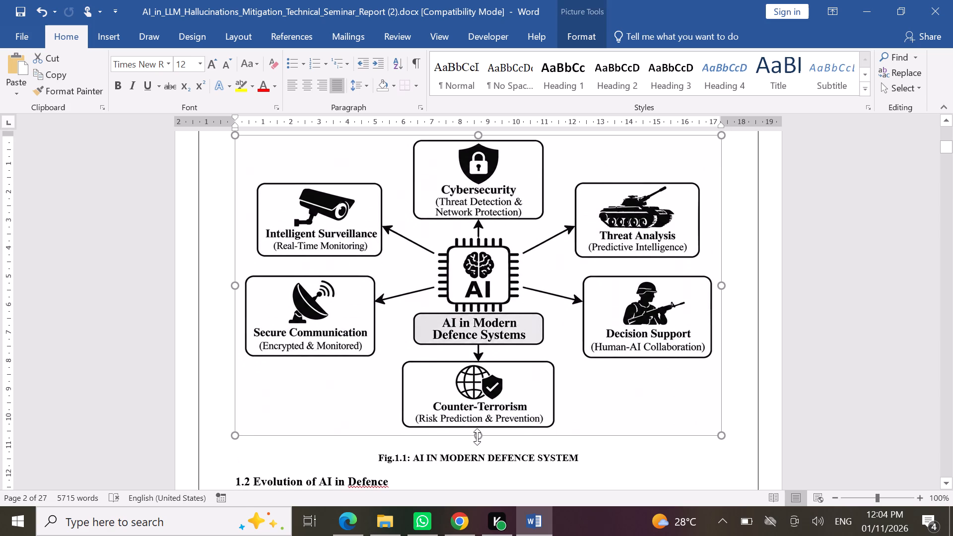
{"action": "left_click_drag", "start_coordinate": [477, 437], "coordinate": [503, 353]}
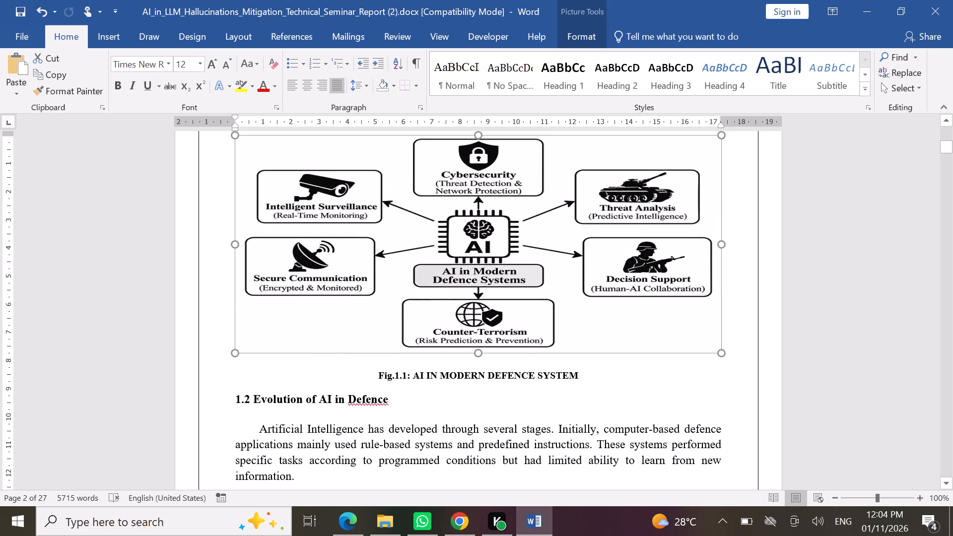
{"action": "left_click", "coordinate": [307, 93]}
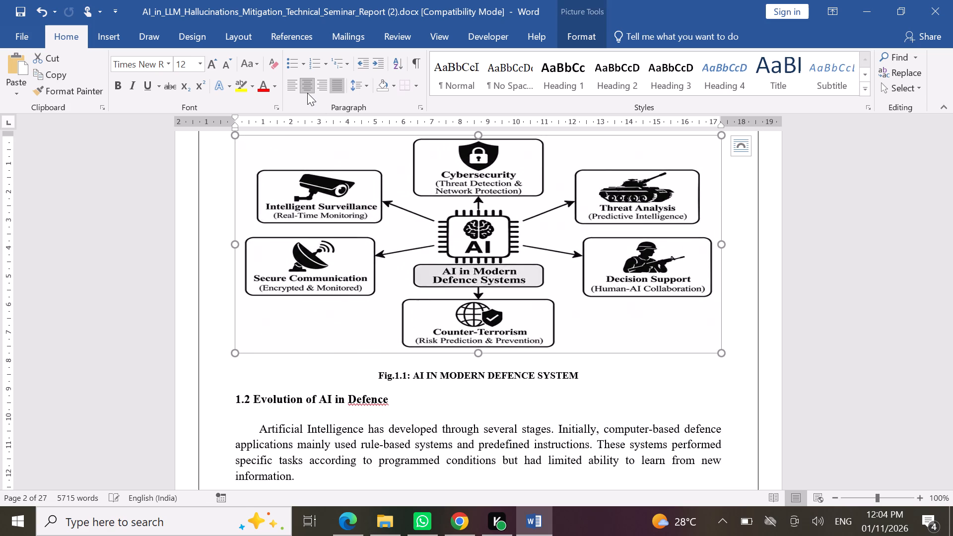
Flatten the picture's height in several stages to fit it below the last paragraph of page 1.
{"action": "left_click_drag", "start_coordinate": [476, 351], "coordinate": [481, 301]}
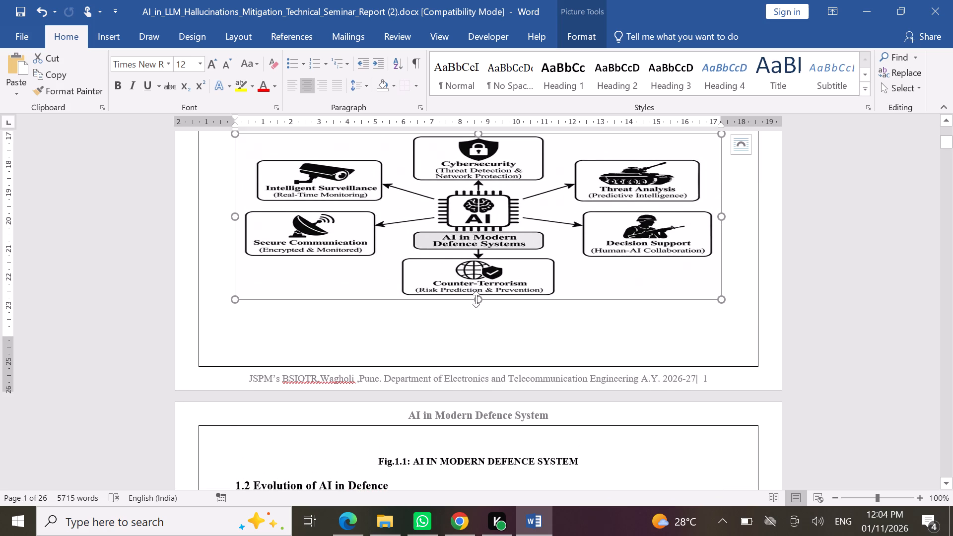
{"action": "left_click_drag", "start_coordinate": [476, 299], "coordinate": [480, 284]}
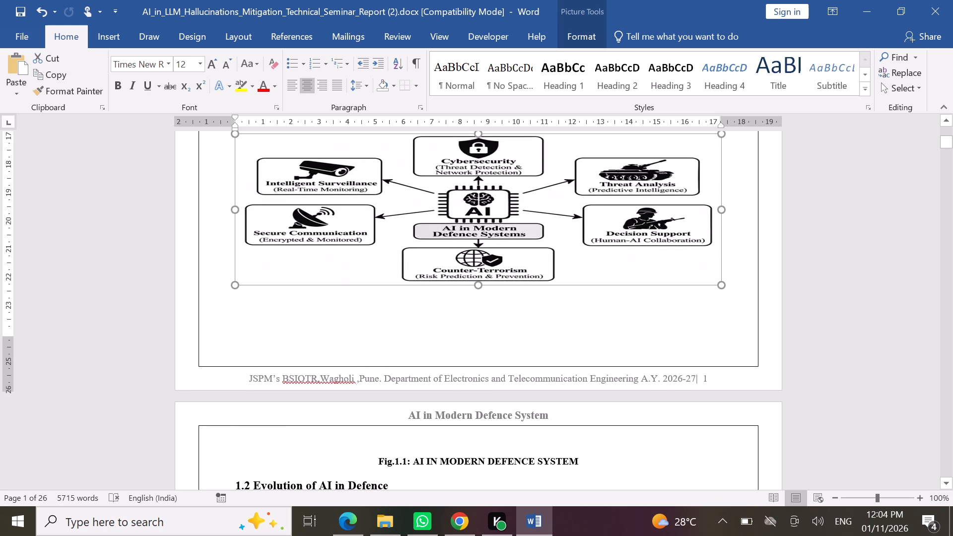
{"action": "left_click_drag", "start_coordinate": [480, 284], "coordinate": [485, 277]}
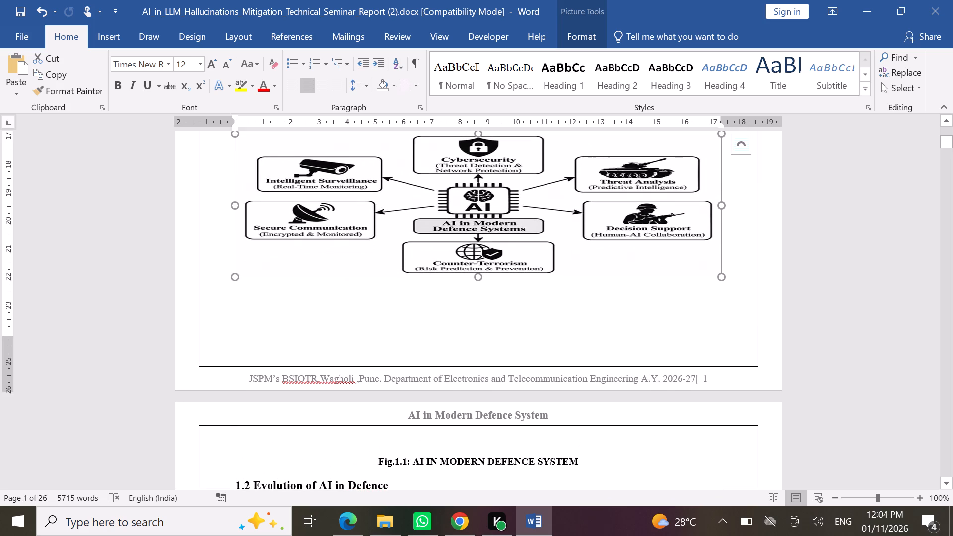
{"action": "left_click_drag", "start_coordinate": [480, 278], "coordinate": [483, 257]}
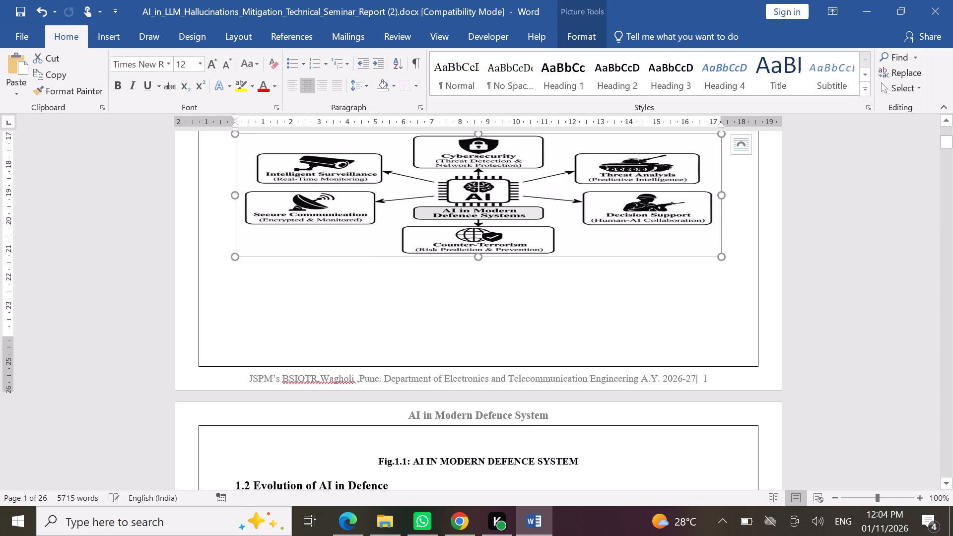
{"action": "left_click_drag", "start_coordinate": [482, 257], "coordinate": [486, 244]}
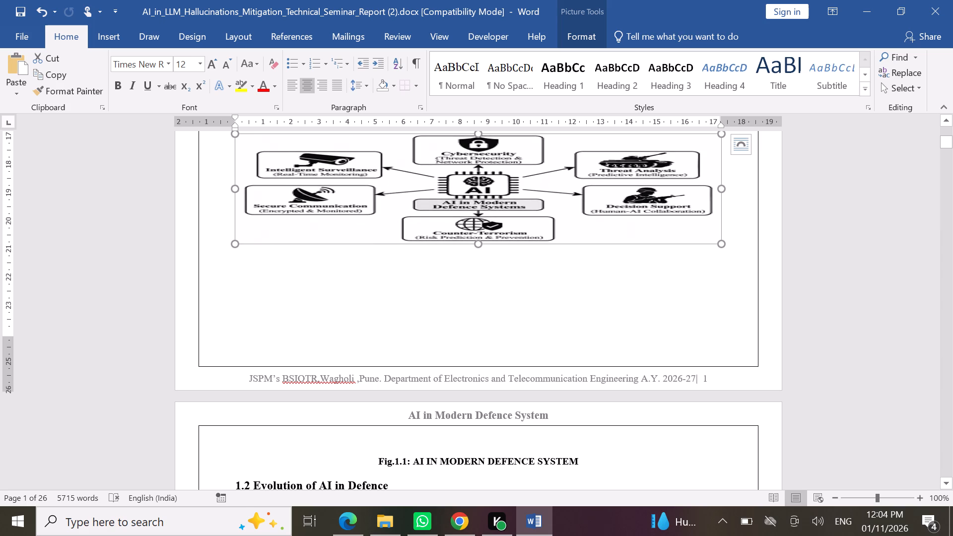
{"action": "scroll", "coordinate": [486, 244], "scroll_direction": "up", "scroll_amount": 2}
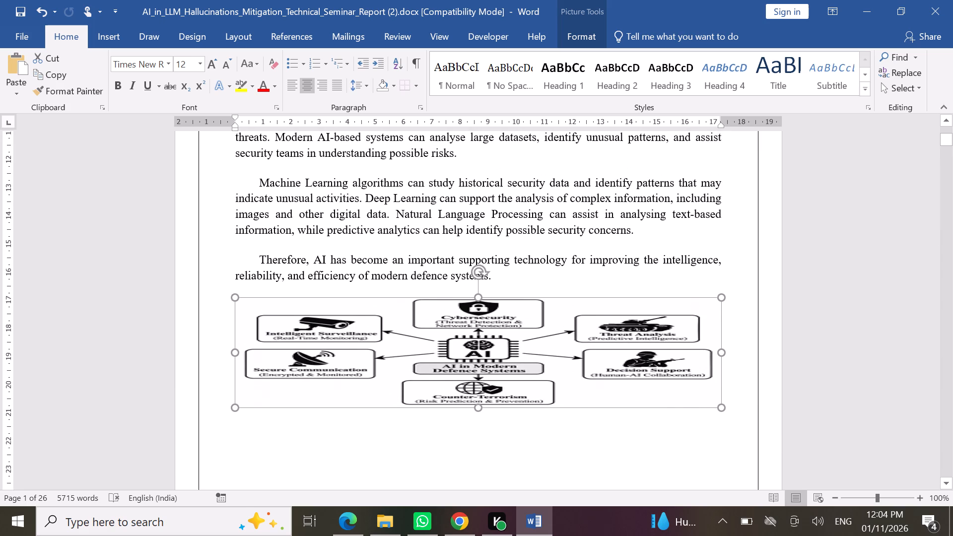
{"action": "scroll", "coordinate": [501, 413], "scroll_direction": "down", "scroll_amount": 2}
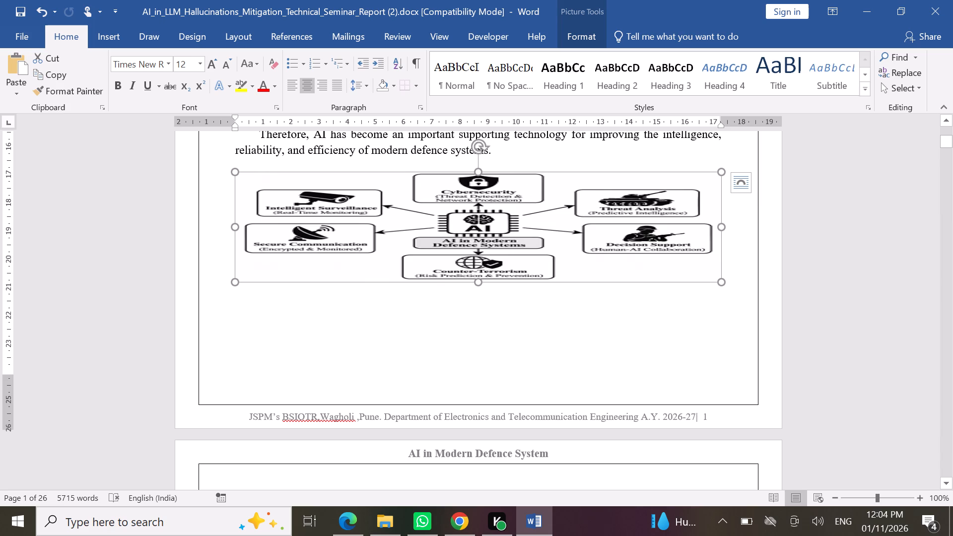
Stretch the flattened picture back to a moderate height at full text width, above the Fig.1.1 caption on page 2.
{"action": "left_click_drag", "start_coordinate": [477, 282], "coordinate": [497, 434]}
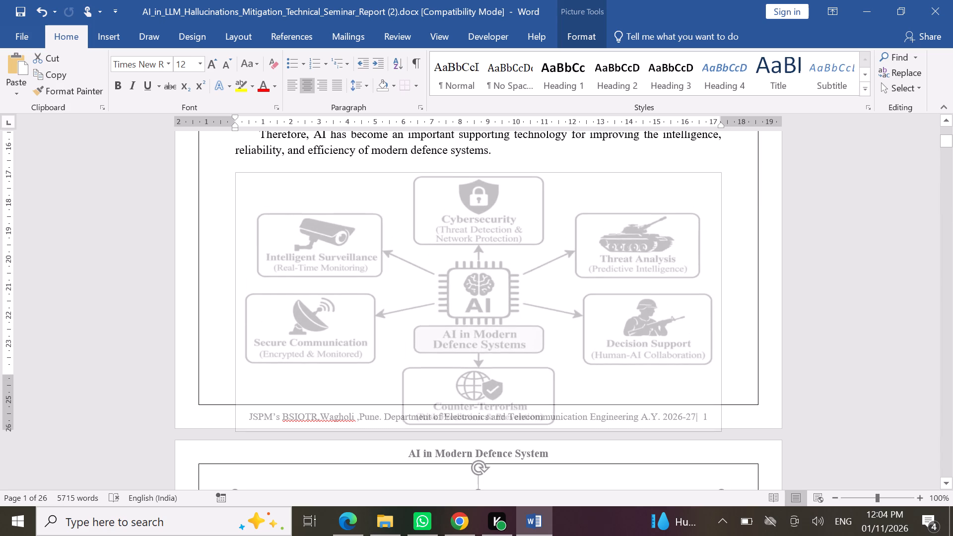
{"action": "left_click_drag", "start_coordinate": [497, 434], "coordinate": [497, 435]}
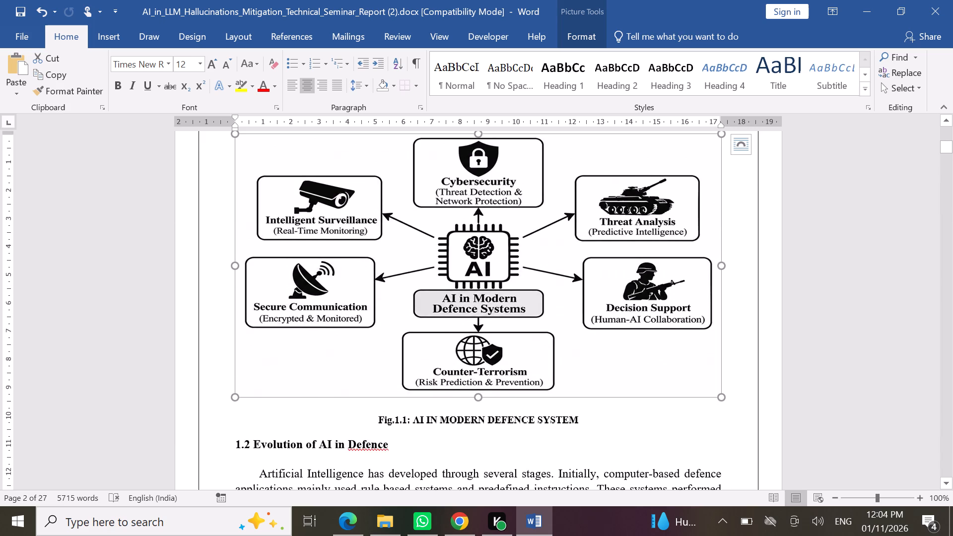
{"action": "left_click_drag", "start_coordinate": [480, 399], "coordinate": [492, 363]}
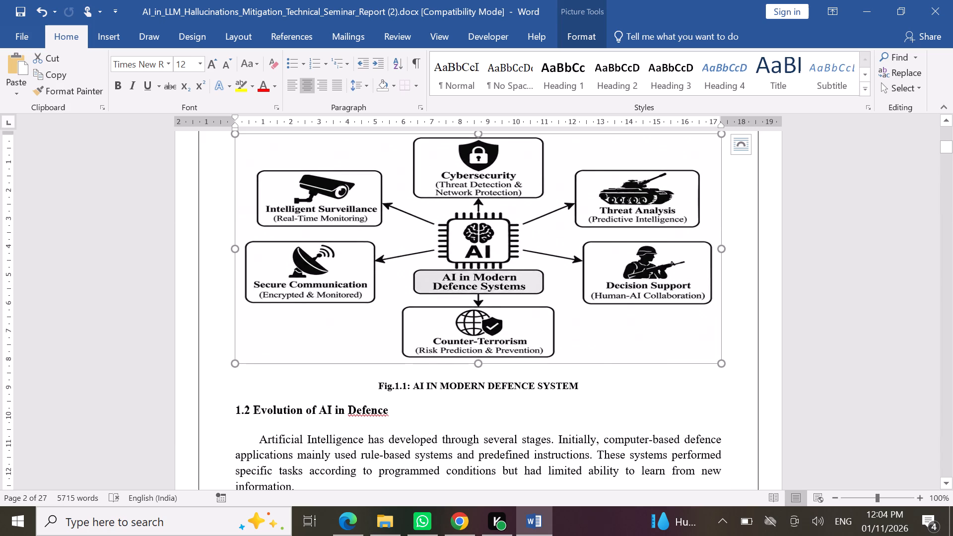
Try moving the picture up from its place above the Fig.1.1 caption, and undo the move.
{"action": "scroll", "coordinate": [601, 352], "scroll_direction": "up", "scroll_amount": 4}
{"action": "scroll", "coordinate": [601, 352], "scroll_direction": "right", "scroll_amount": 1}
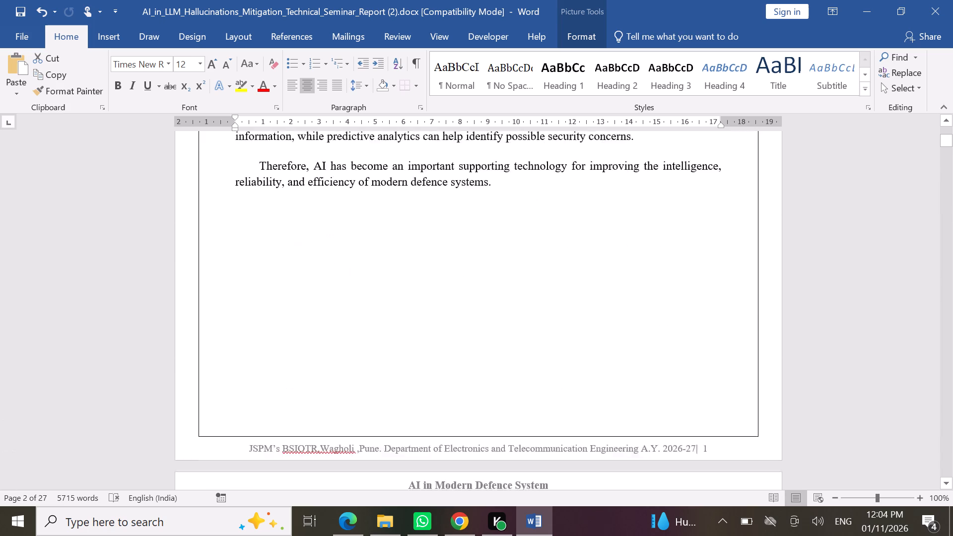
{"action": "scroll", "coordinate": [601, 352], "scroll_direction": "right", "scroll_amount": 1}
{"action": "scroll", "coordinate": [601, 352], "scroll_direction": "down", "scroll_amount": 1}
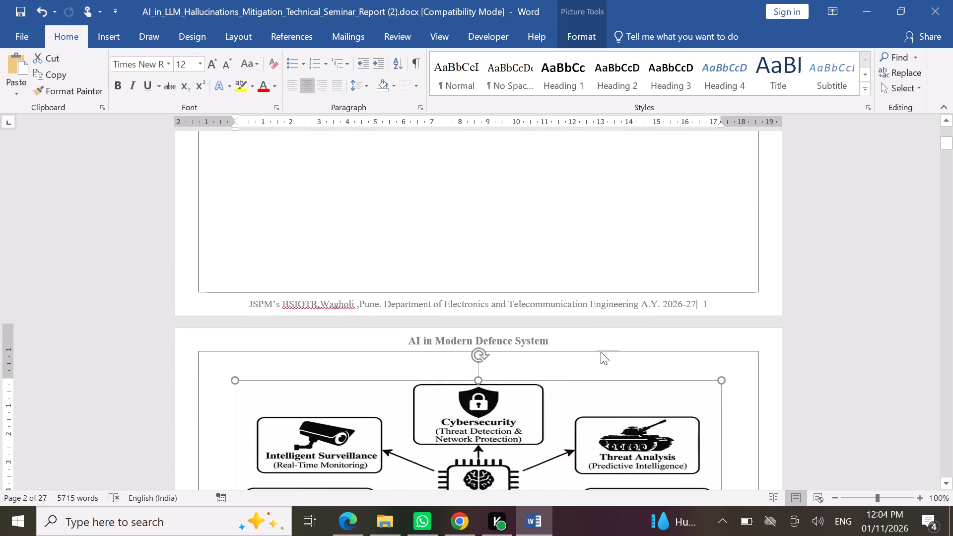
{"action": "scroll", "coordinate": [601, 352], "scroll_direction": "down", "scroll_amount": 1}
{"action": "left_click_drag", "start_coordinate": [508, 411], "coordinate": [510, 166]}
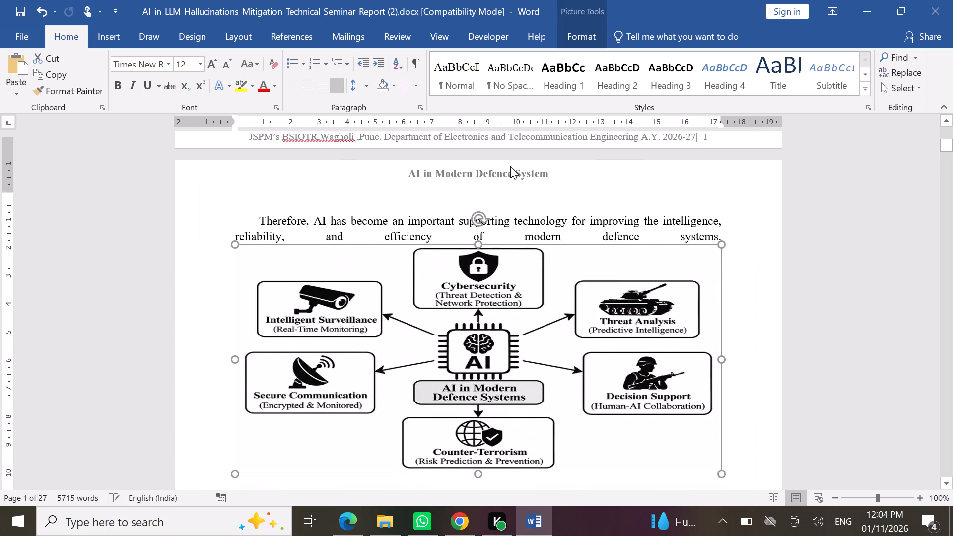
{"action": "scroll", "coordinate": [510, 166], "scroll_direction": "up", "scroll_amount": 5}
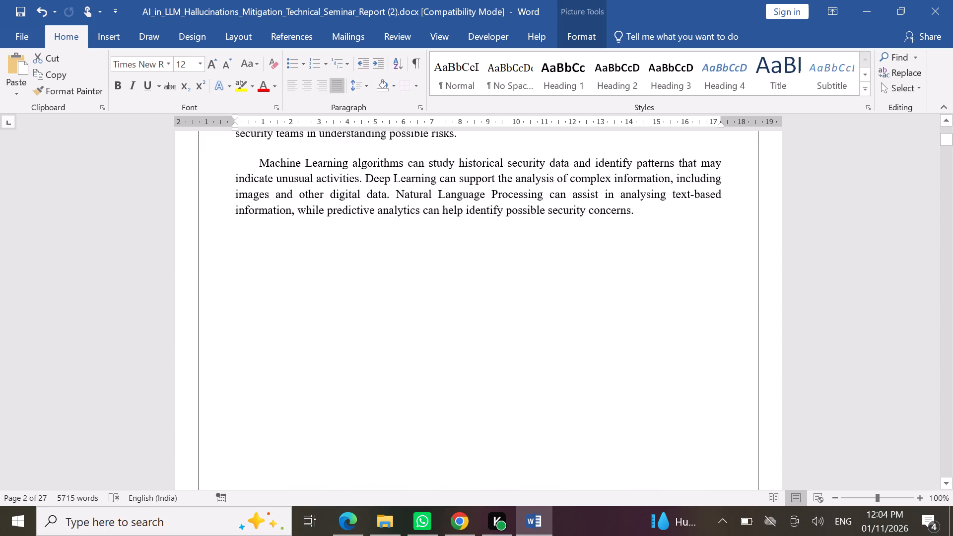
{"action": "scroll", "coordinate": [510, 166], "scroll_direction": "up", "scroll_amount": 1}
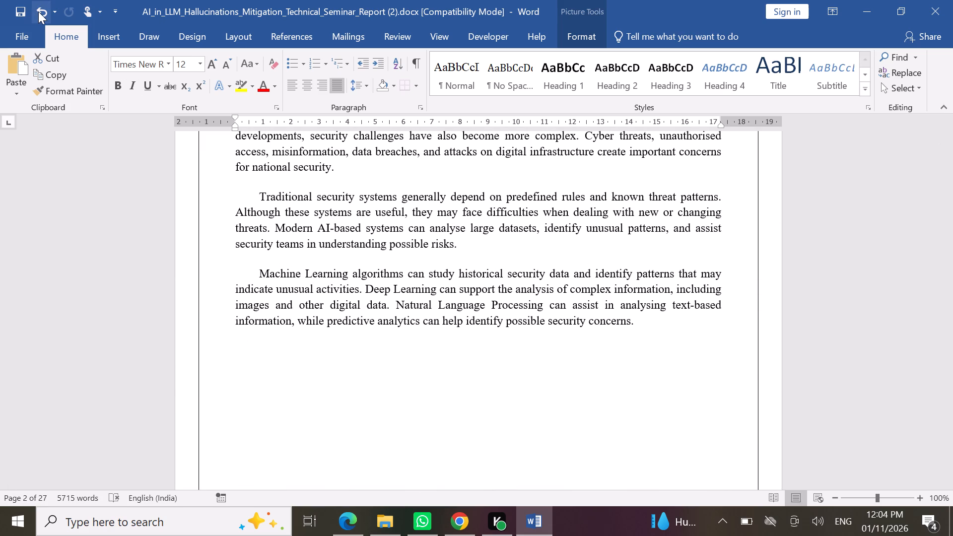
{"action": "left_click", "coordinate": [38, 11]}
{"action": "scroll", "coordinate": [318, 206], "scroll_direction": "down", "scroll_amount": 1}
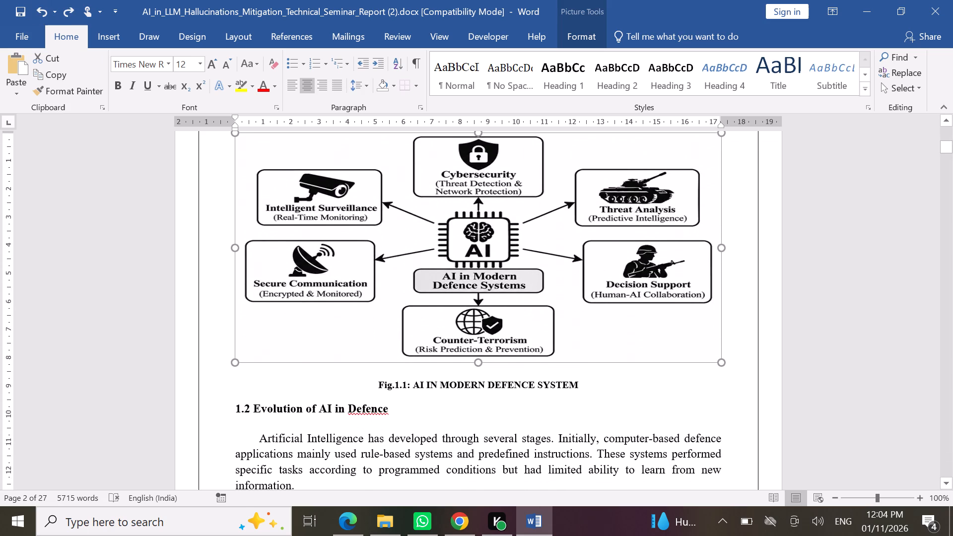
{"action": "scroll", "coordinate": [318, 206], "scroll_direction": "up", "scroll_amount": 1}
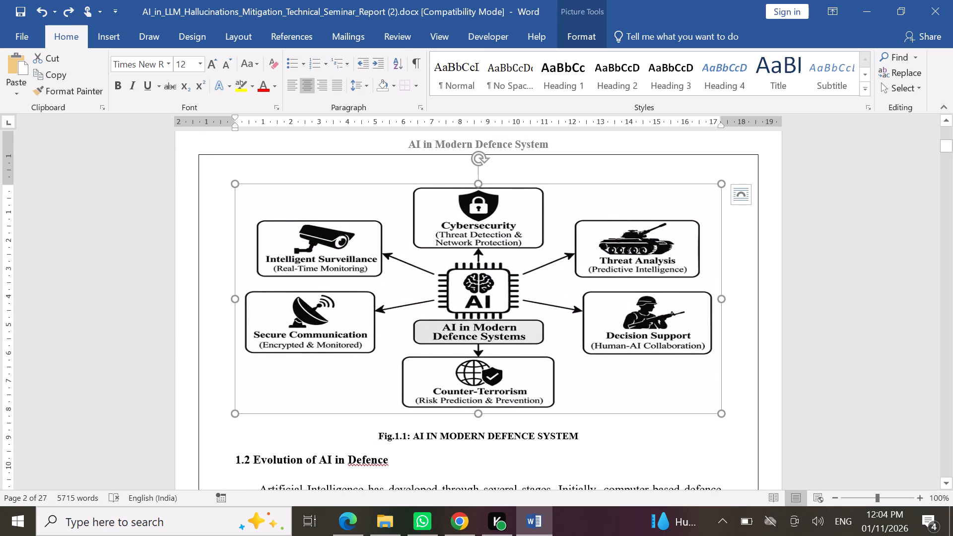
Open the computer's power options in Windows.
{"action": "left_click", "coordinate": [6, 529]}
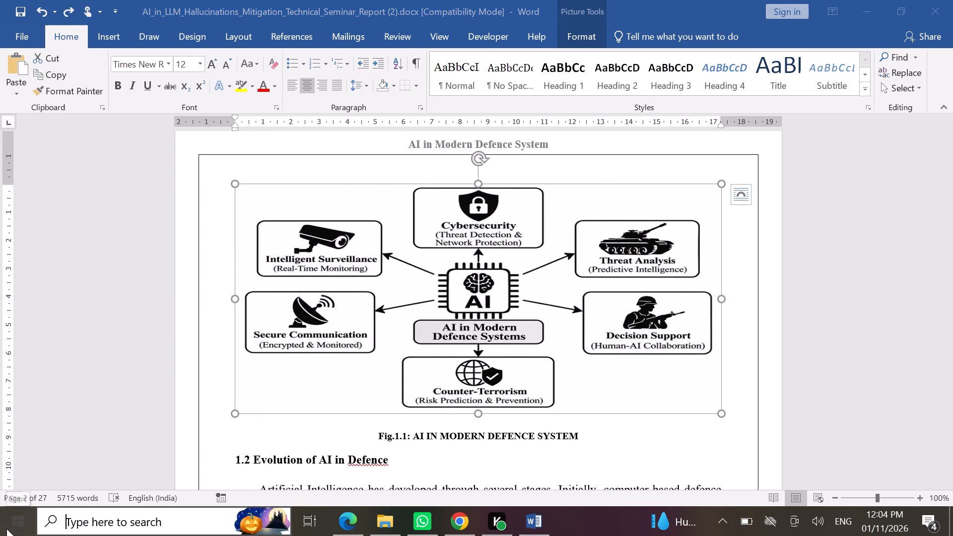
{"action": "left_click", "coordinate": [19, 492]}
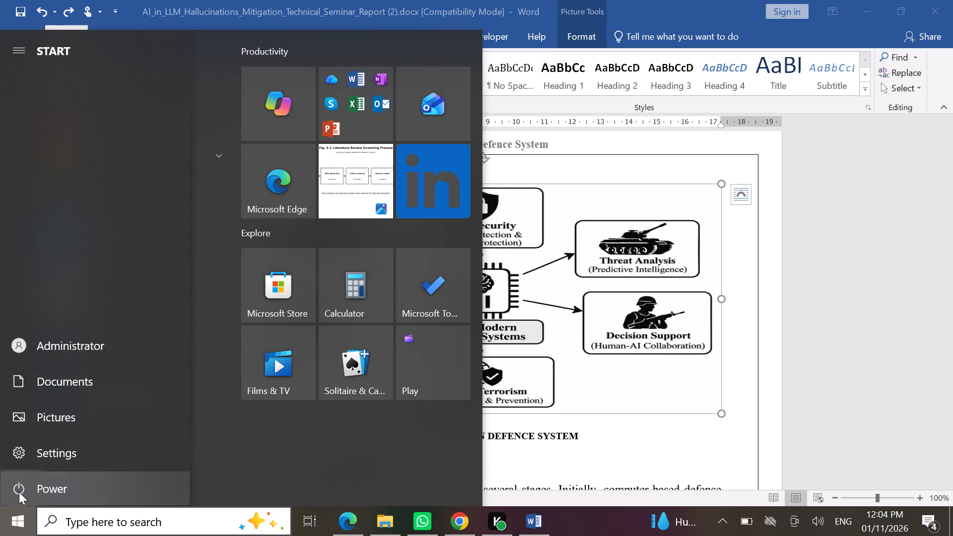
{"action": "left_click", "coordinate": [19, 492]}
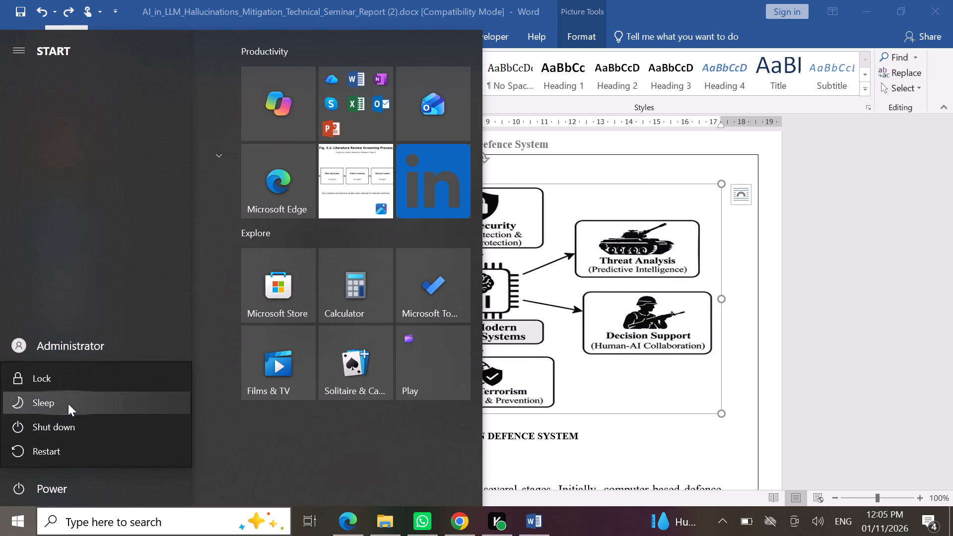